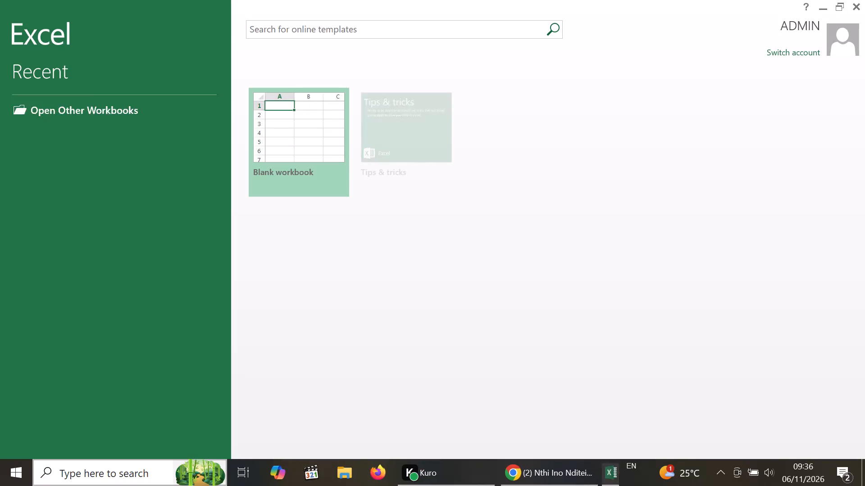
# Create a new blank workbook, dismissing the activation notice.
pyautogui.press('Return')
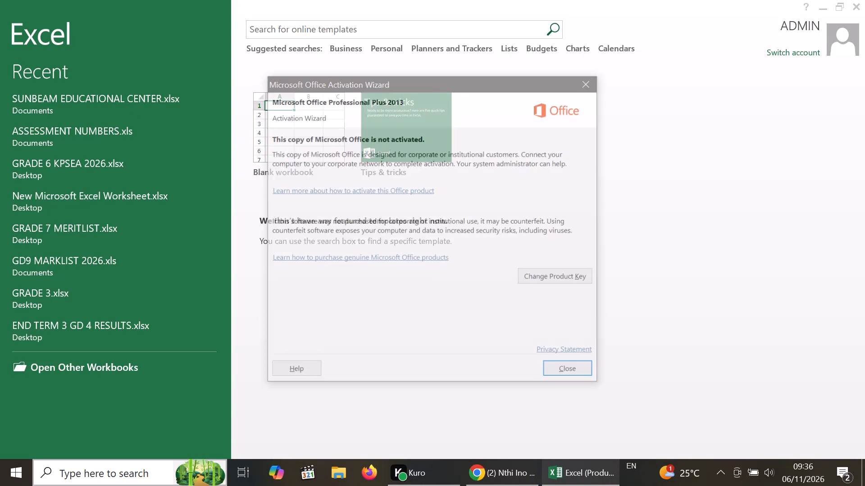
pyautogui.press('Return')
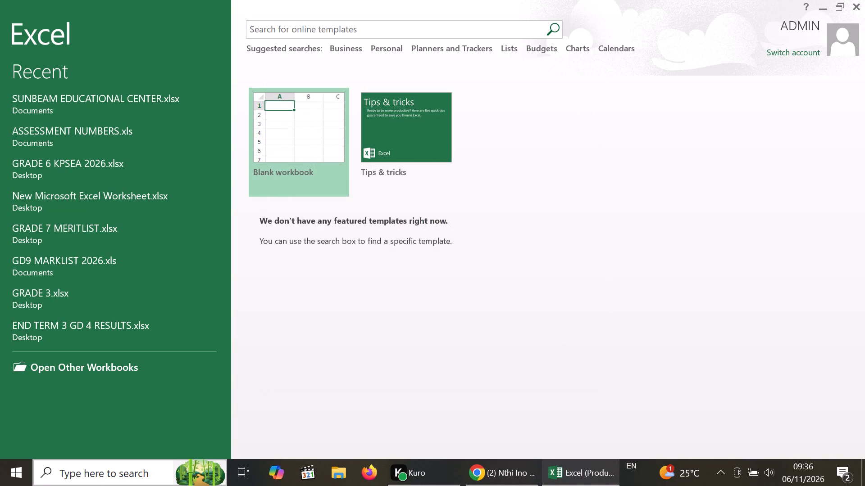
pyautogui.press('Return')
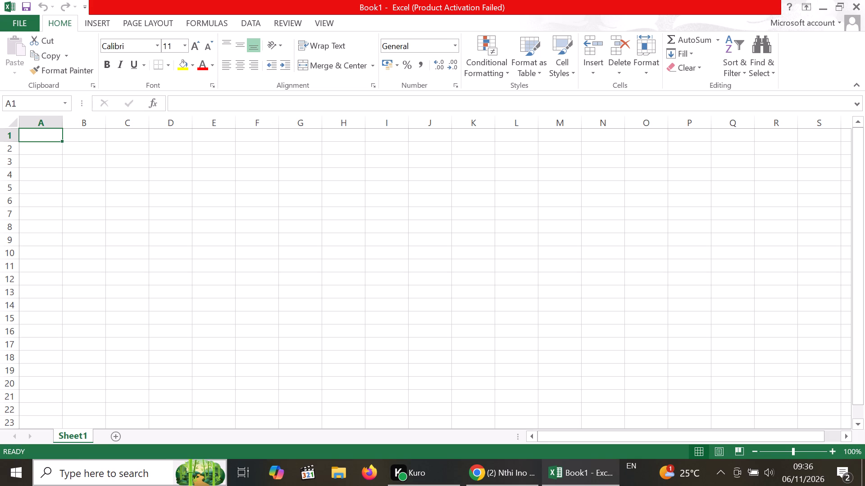
# Enter the column heading NAMES in cell A3.
pyautogui.press('Down')
pyautogui.press('Down')
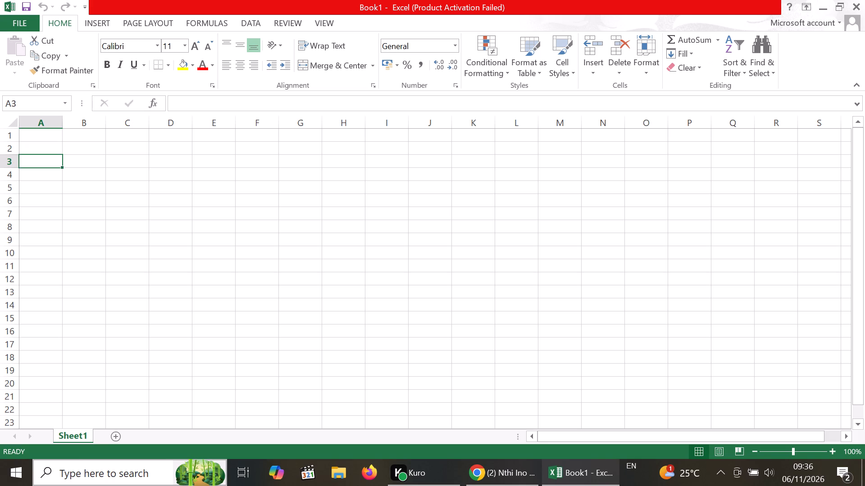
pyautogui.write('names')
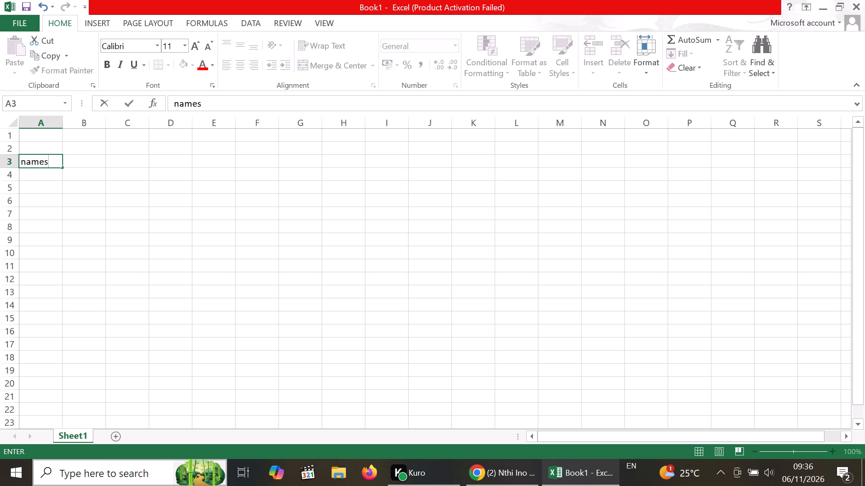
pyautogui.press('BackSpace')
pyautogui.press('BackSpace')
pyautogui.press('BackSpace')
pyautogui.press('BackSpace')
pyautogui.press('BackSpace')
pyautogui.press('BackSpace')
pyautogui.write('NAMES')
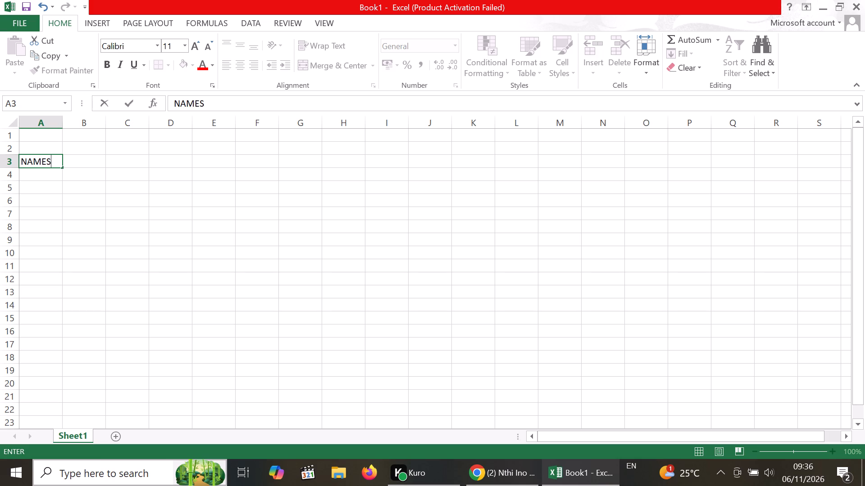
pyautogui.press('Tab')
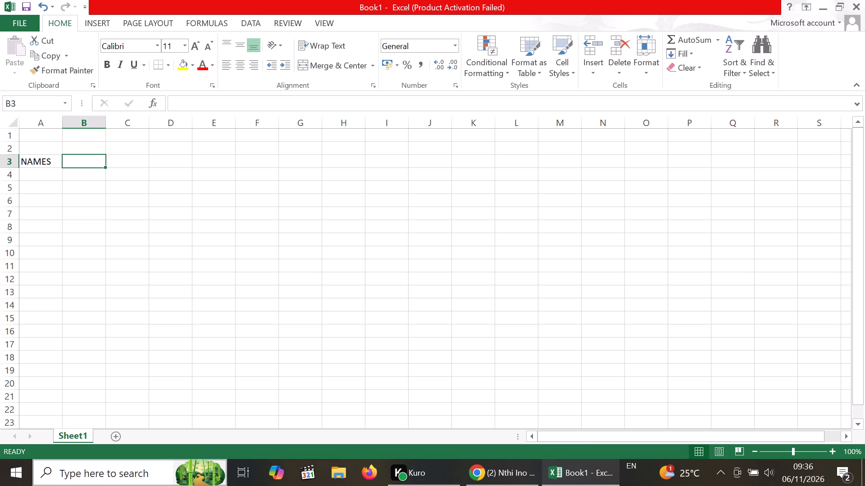
# Enter the subject headings ENG, KISW, MATHS and SCIENCE in cells B3 to E3.
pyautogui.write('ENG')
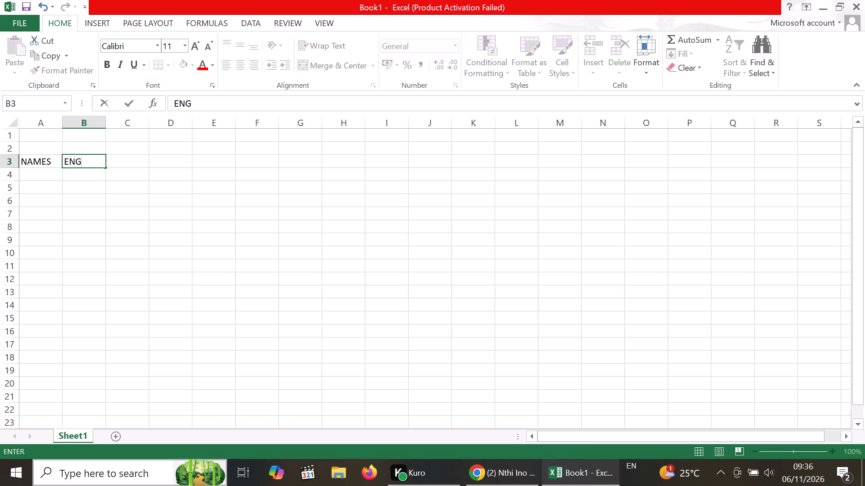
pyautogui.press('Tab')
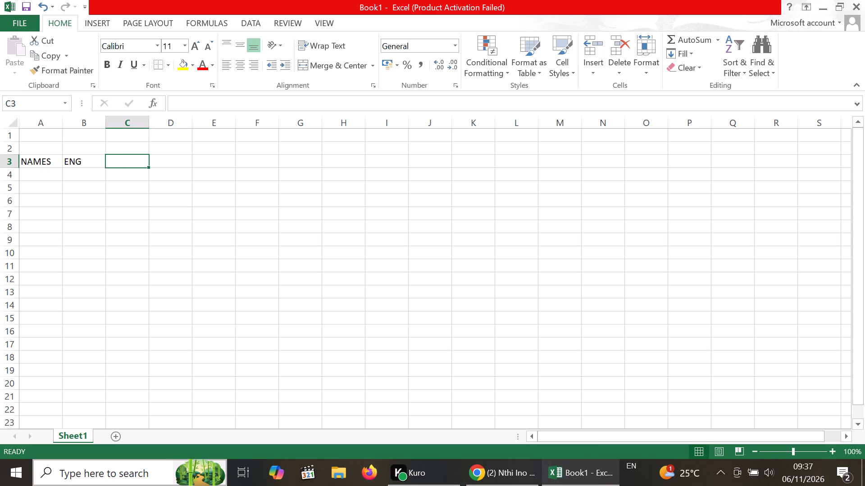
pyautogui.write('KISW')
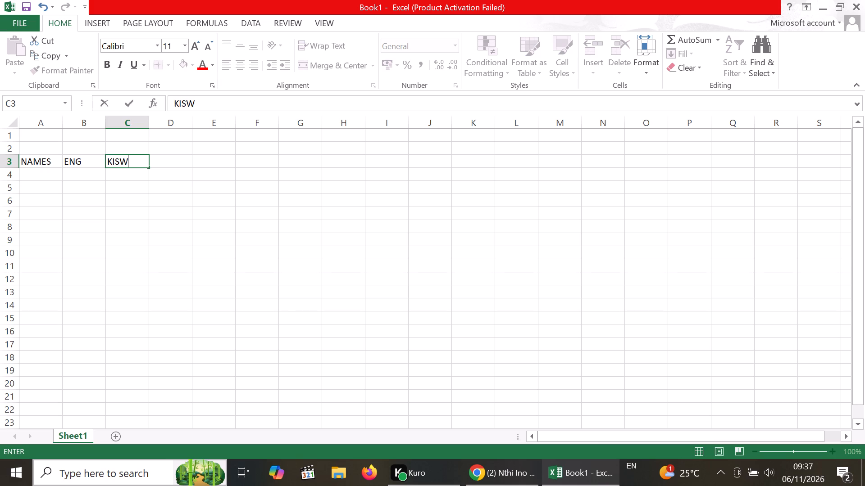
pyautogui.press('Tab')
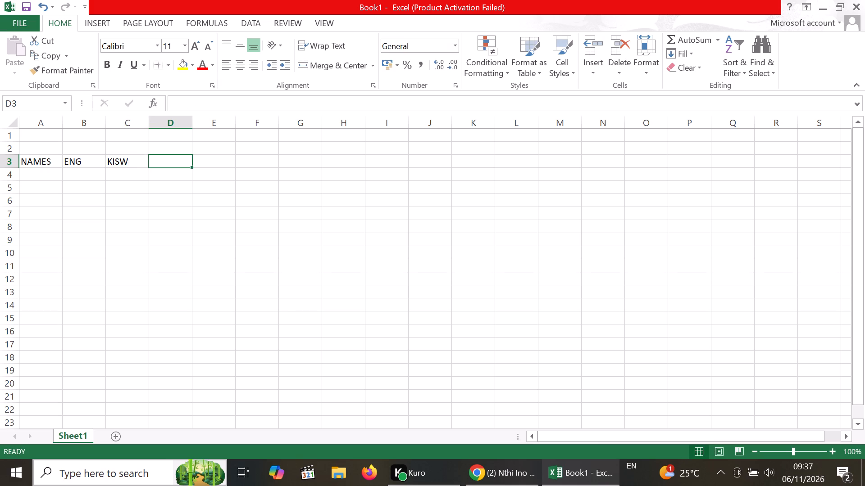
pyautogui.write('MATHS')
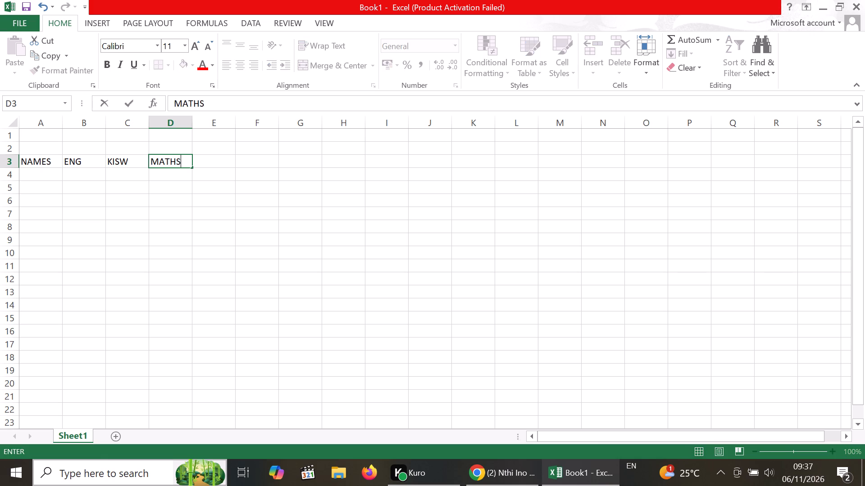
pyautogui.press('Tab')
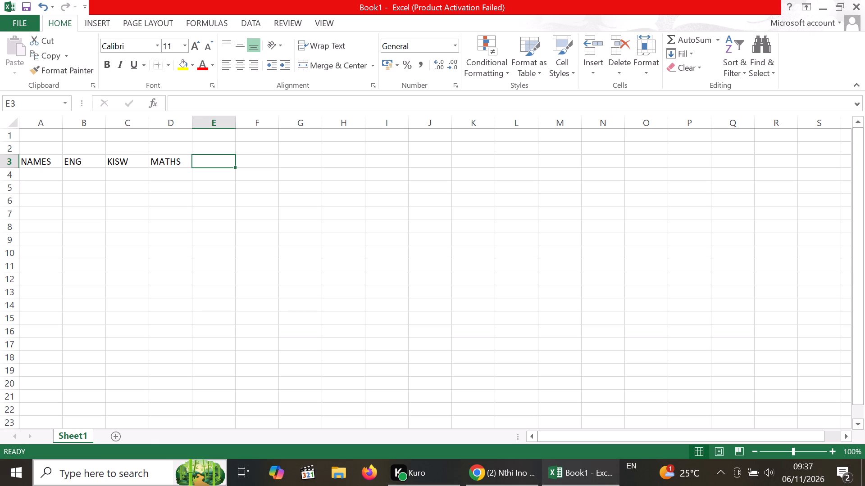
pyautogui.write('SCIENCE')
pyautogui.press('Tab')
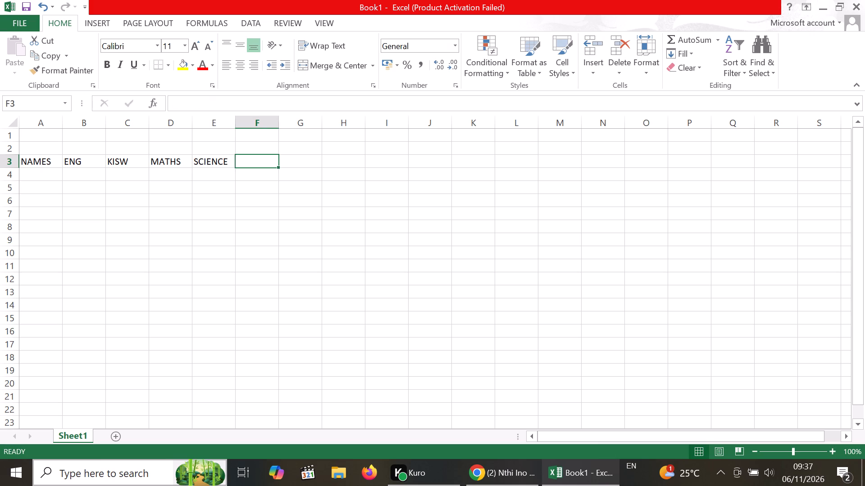
# Enter the subject headings SST in cell F3 and CRE in cell G3.
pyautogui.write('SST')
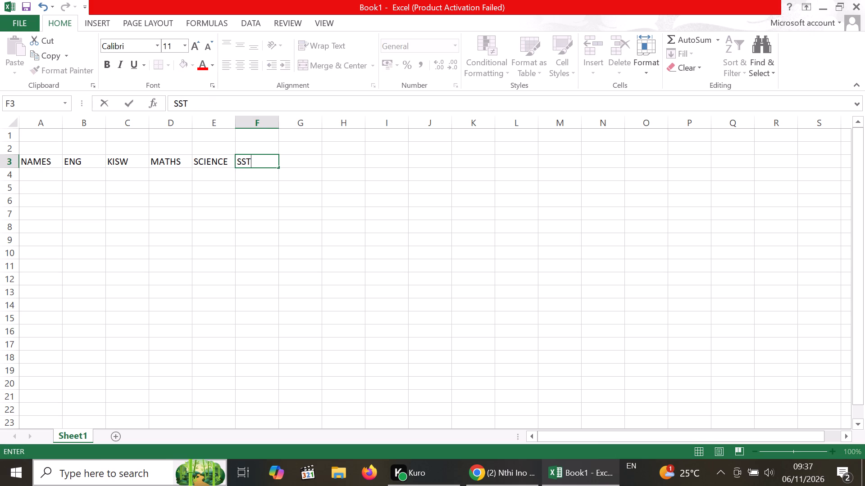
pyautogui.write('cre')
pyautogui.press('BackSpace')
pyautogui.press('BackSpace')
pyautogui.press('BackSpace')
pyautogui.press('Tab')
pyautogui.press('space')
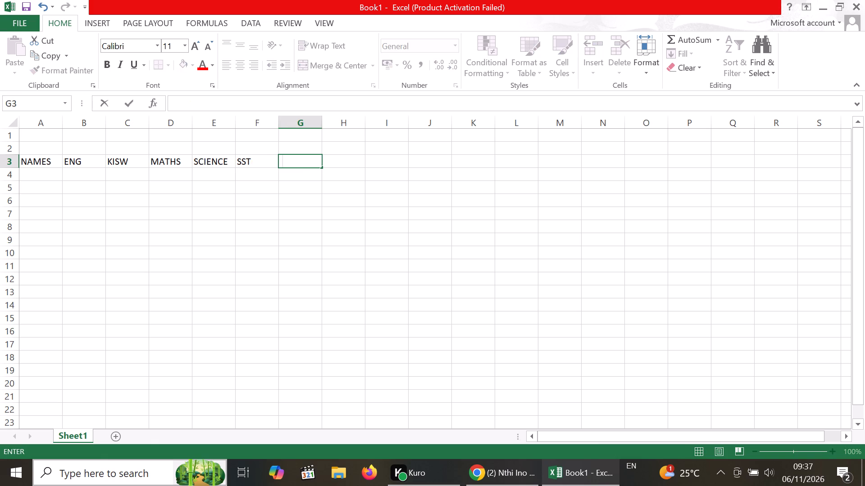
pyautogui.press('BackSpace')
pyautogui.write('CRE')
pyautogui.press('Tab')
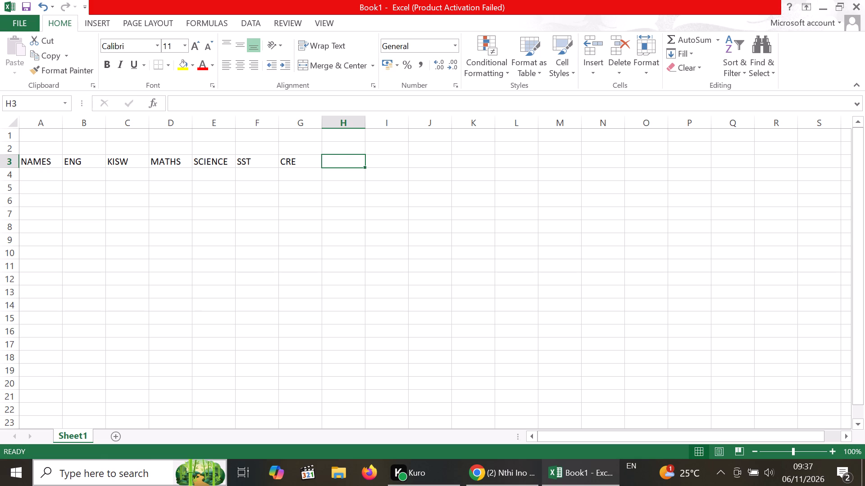
# Enter the headings CAS, AGRI and TOTAL in cells H3 to J3.
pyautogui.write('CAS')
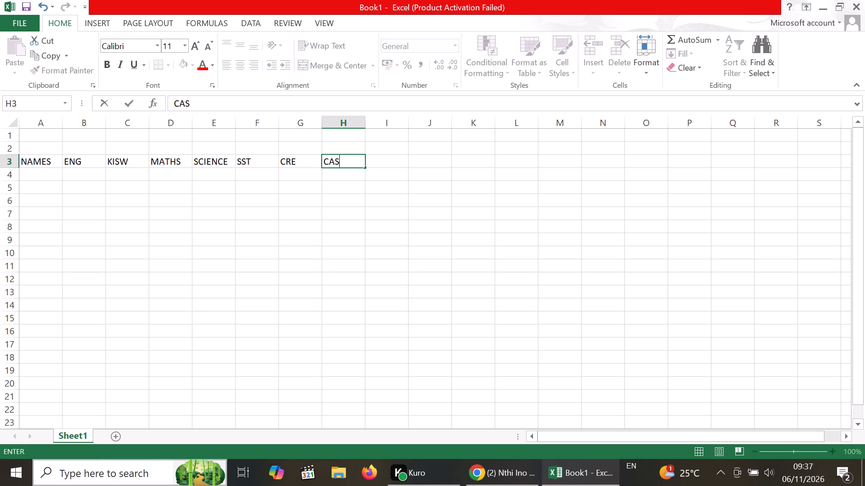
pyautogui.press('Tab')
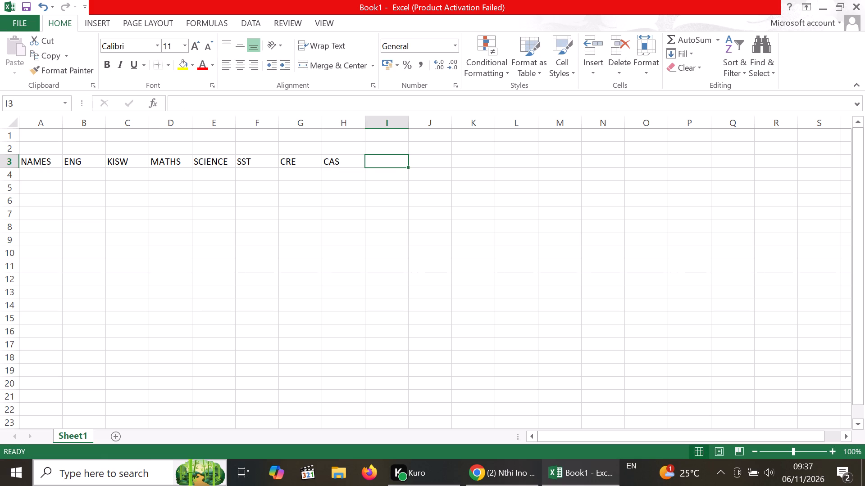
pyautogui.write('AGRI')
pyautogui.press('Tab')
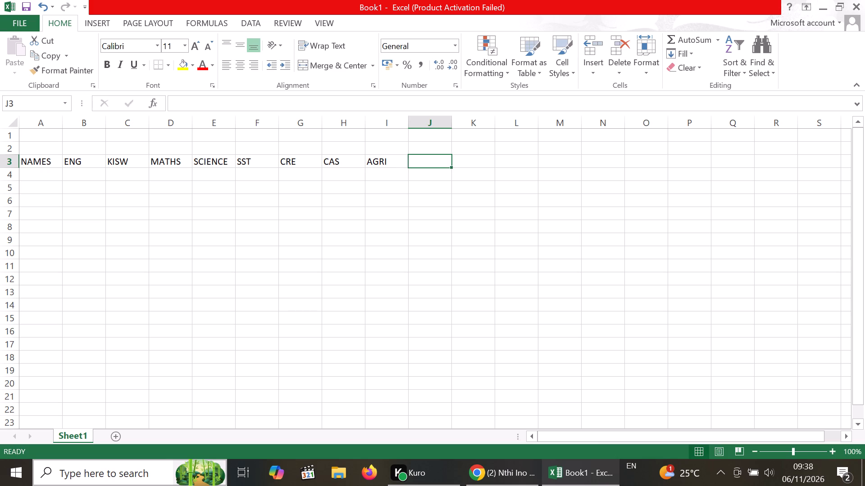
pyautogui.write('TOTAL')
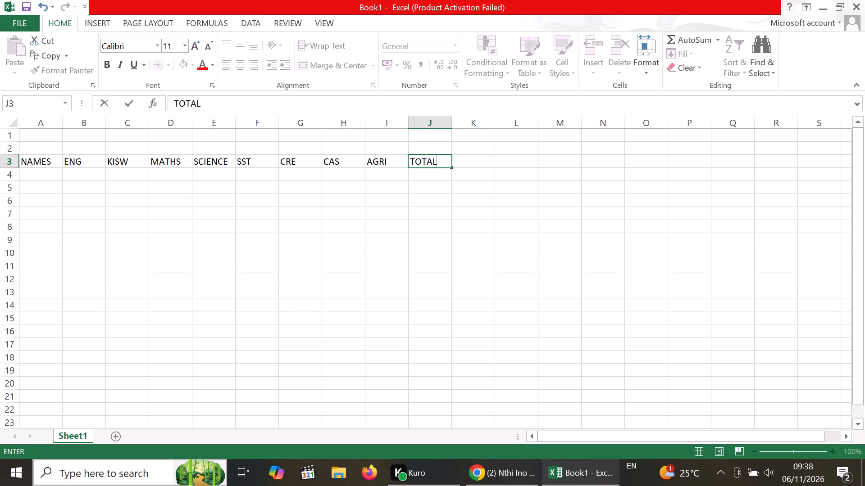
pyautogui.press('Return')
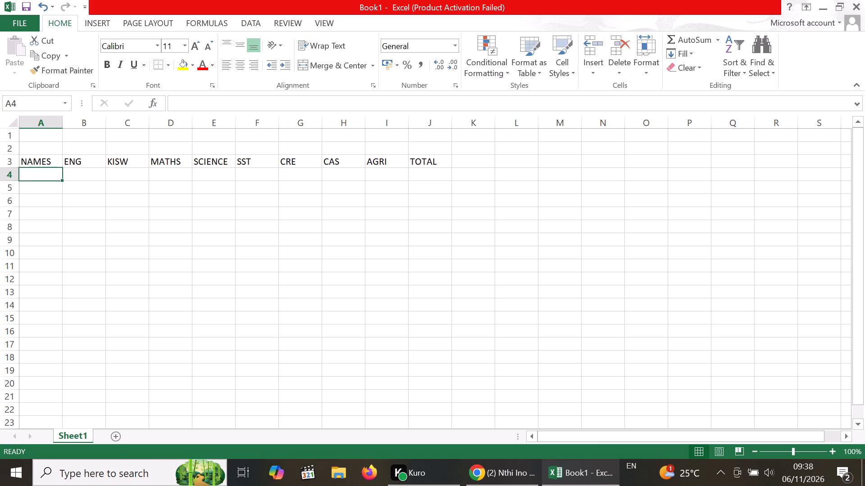
# Widen column A to about twice its width to fit the students' names.
pyautogui.click(48, 118)
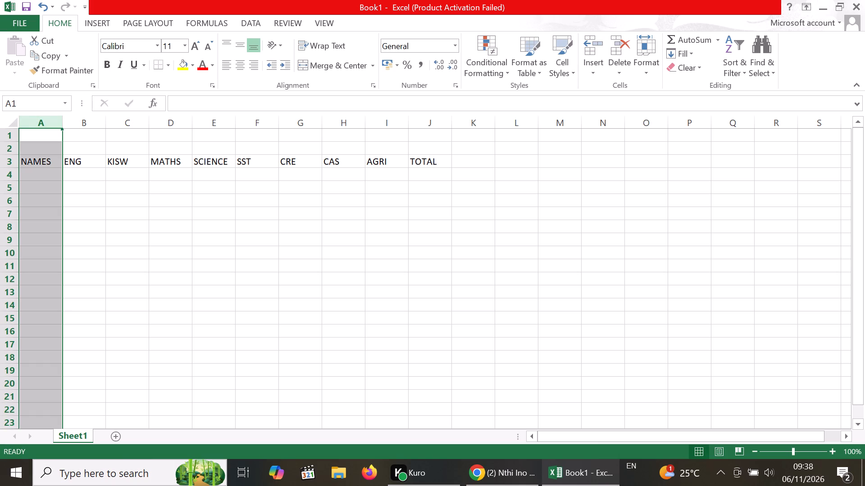
pyautogui.moveTo(58, 122); pyautogui.dragTo(103, 135)
# Enter the first student's full name in capitals in cell A4 under NAMES.
pyautogui.click(56, 175)
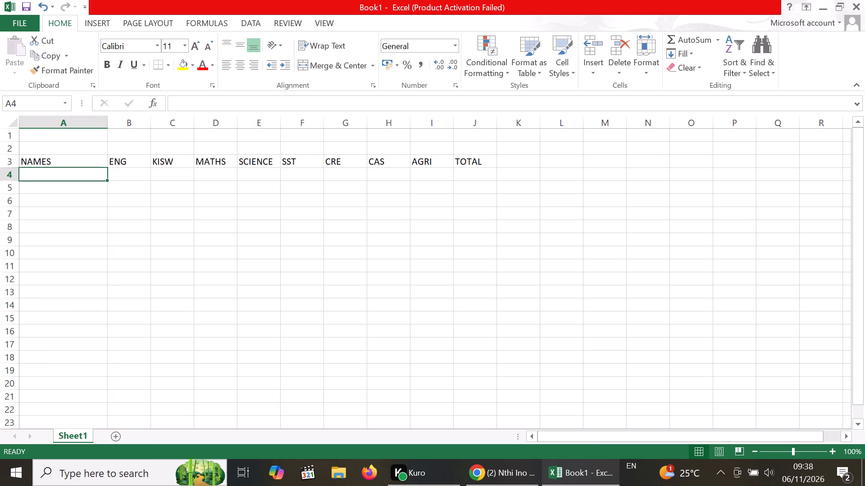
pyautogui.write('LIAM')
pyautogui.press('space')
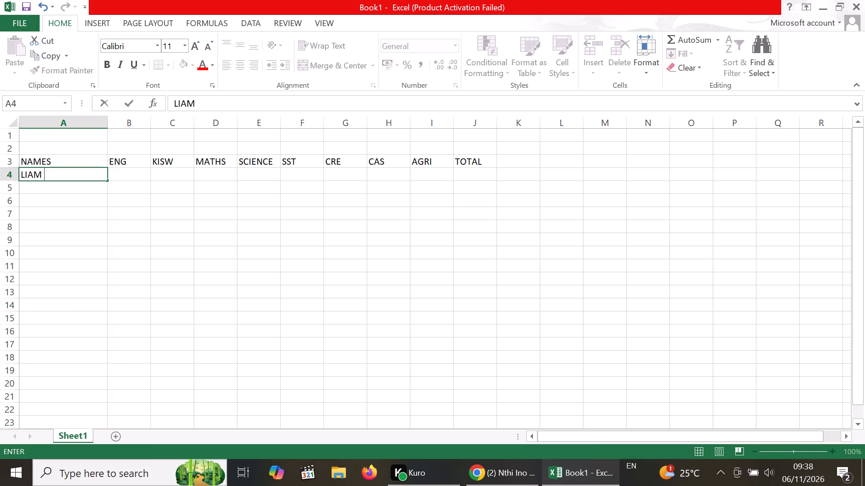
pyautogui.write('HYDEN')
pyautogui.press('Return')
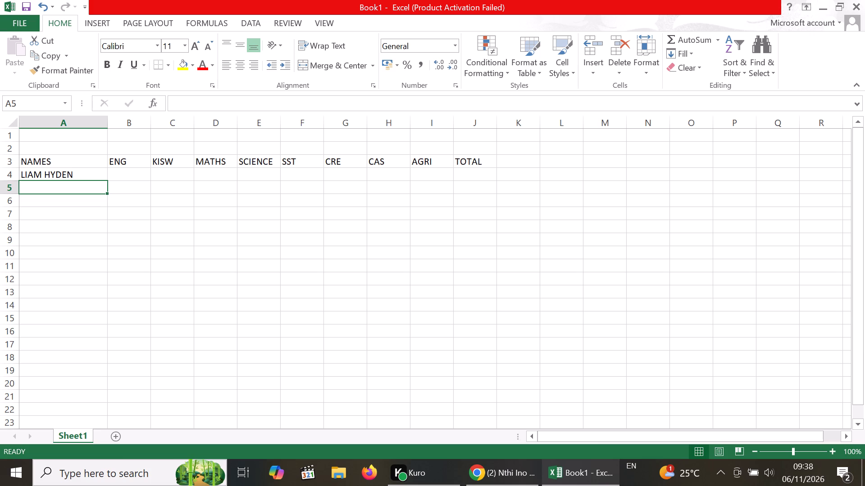
# Enter the second student's full name in capitals in cell A5 under NAMES.
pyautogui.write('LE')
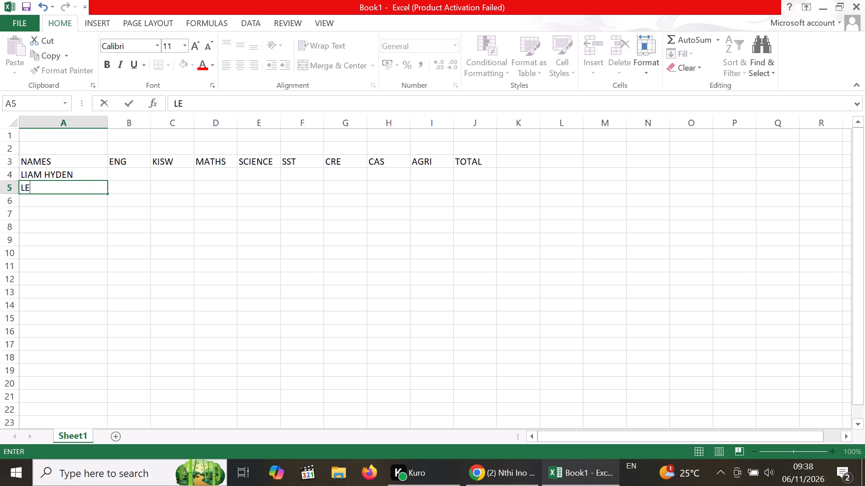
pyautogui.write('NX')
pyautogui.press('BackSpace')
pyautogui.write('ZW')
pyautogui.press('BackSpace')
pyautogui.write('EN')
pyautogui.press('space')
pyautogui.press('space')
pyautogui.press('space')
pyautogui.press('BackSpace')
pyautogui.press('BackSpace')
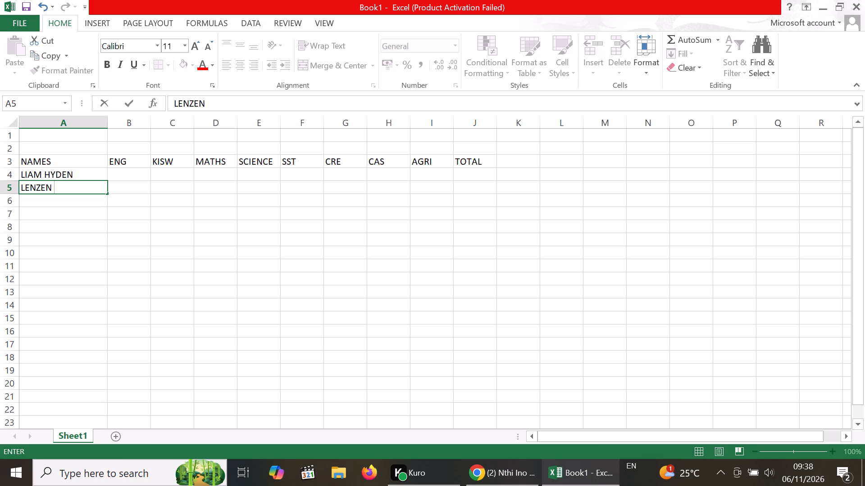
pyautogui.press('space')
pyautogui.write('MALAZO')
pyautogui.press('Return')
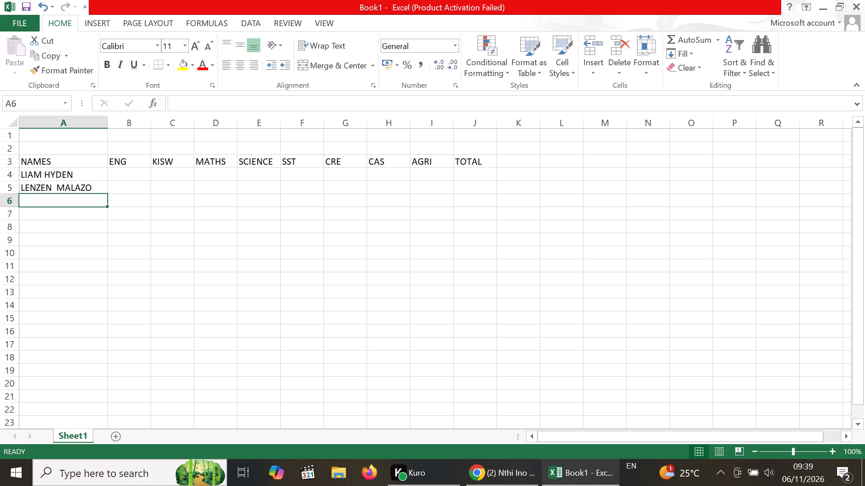
# Enter the third and fourth students' full names in capitals in cells A6 and A7.
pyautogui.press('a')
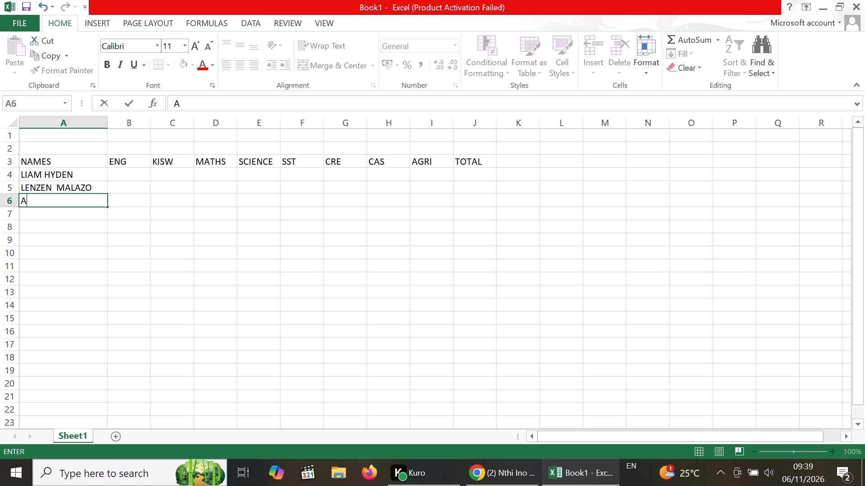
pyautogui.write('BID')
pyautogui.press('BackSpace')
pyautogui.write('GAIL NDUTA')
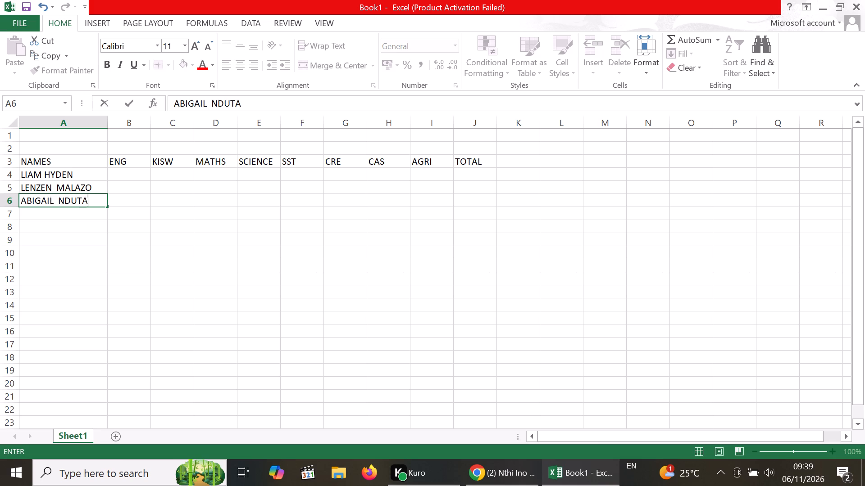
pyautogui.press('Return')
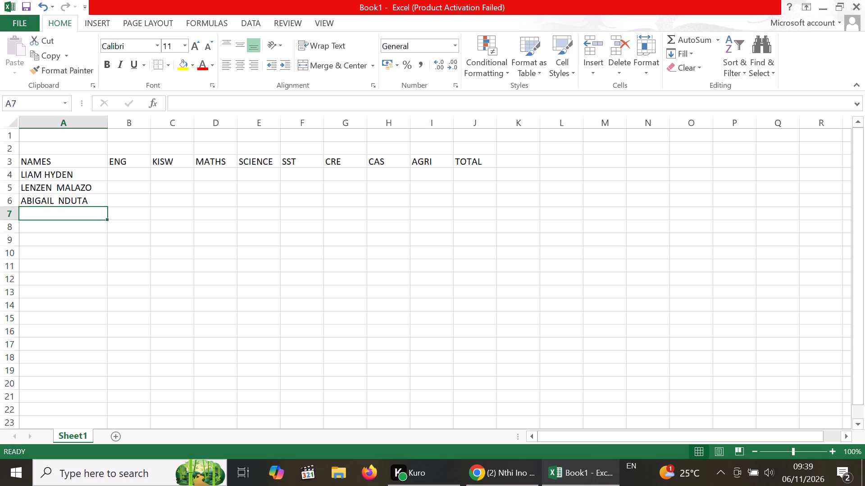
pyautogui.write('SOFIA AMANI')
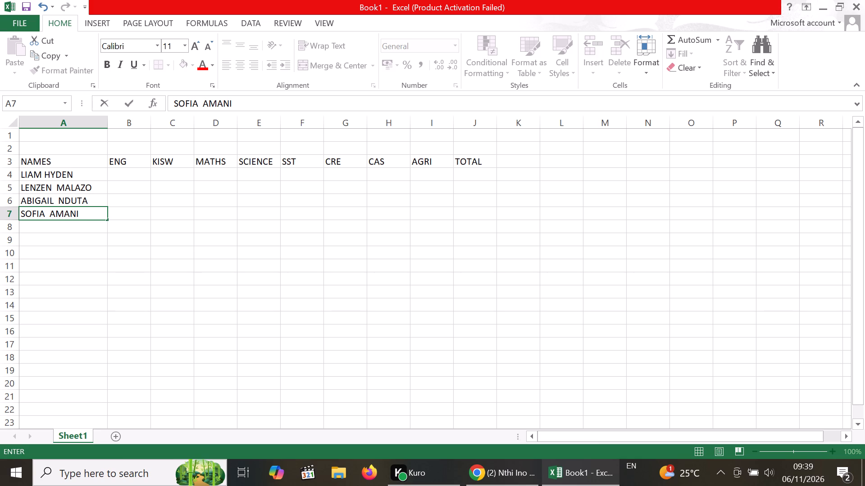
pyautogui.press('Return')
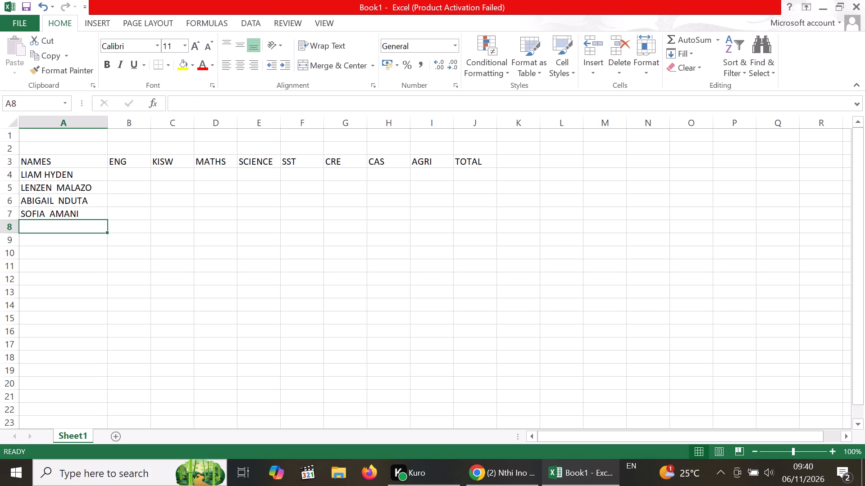
# Enter the fifth and sixth students' full names in capitals in cells A8 and A9.
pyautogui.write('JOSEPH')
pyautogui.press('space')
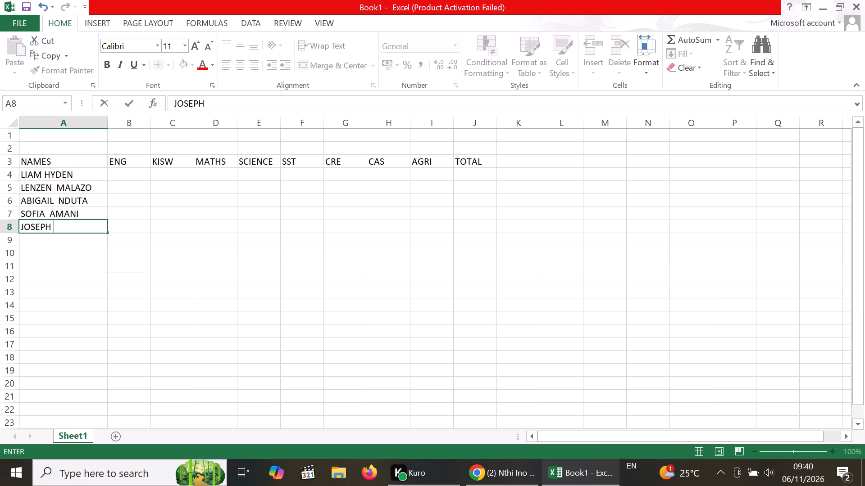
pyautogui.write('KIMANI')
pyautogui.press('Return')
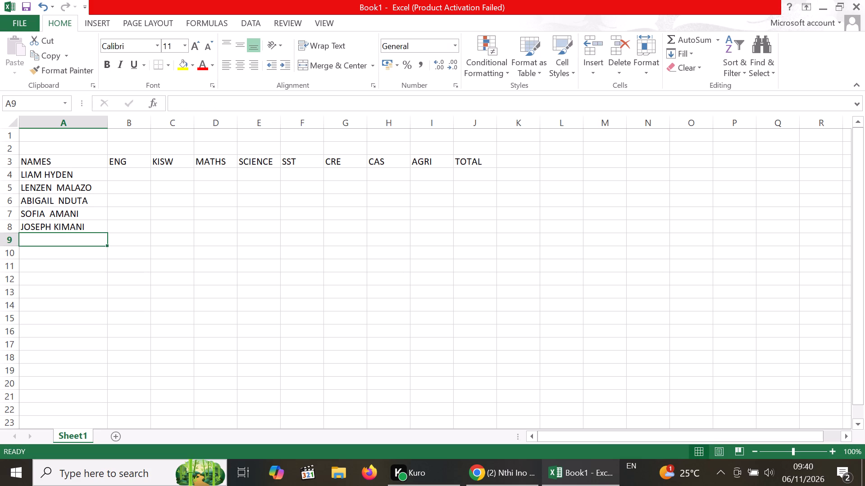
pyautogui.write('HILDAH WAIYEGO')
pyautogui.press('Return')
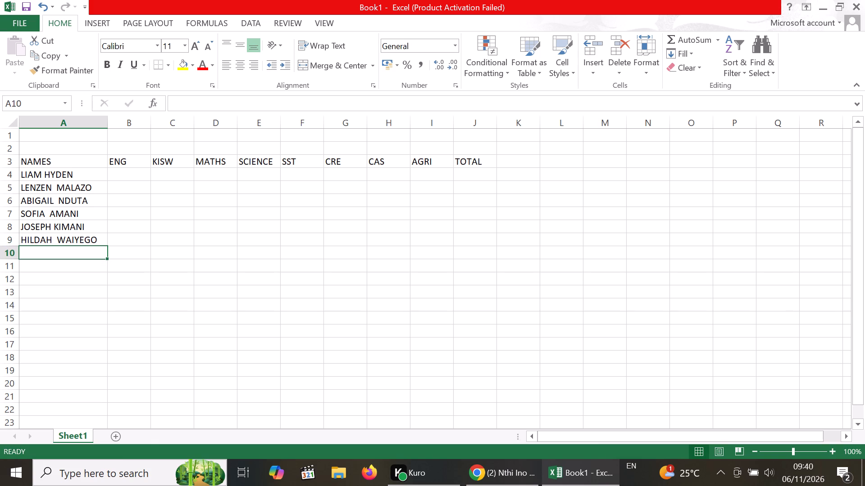
# Enter the last three students' full names in capitals in cells A10 to A12.
pyautogui.click(41, 256)
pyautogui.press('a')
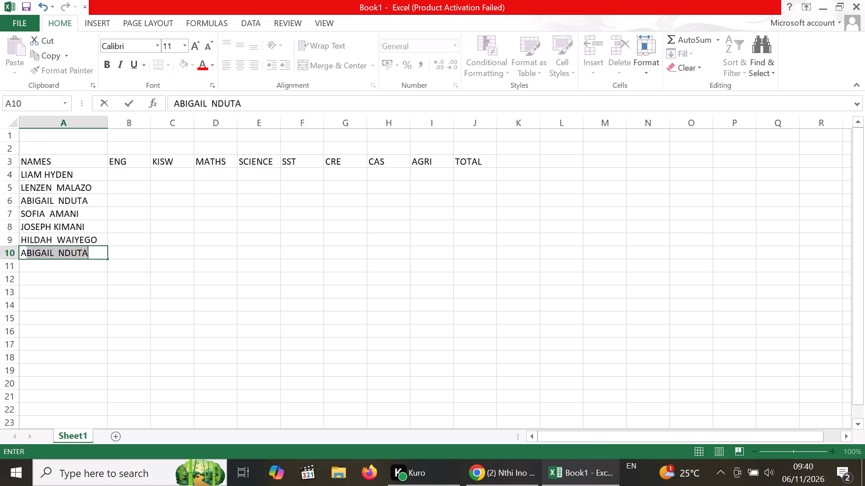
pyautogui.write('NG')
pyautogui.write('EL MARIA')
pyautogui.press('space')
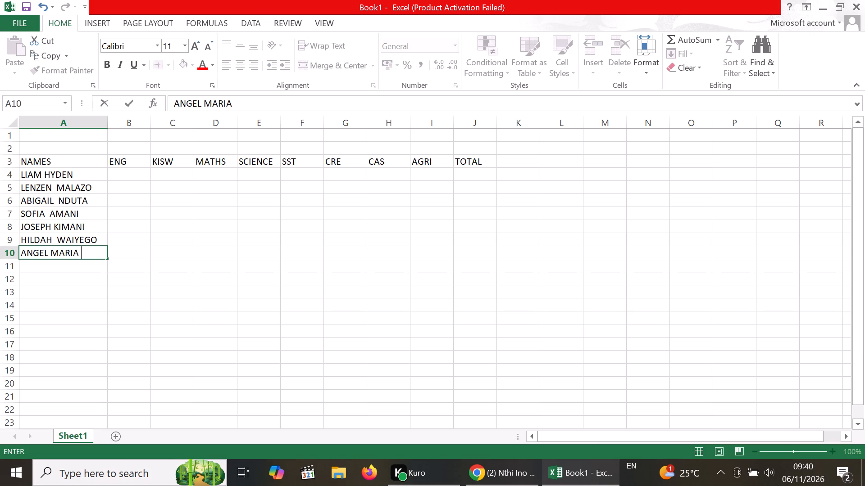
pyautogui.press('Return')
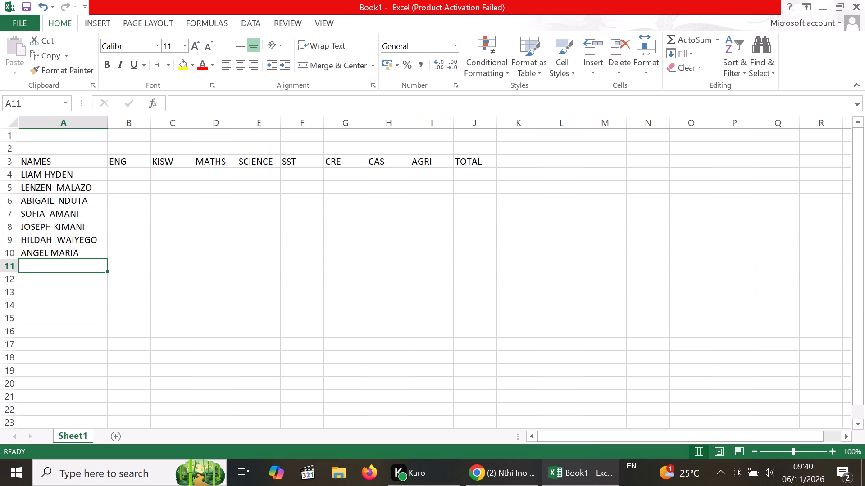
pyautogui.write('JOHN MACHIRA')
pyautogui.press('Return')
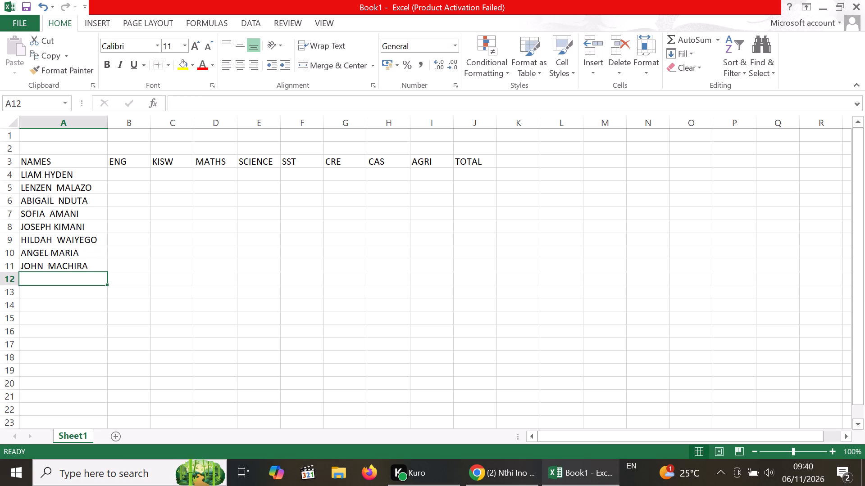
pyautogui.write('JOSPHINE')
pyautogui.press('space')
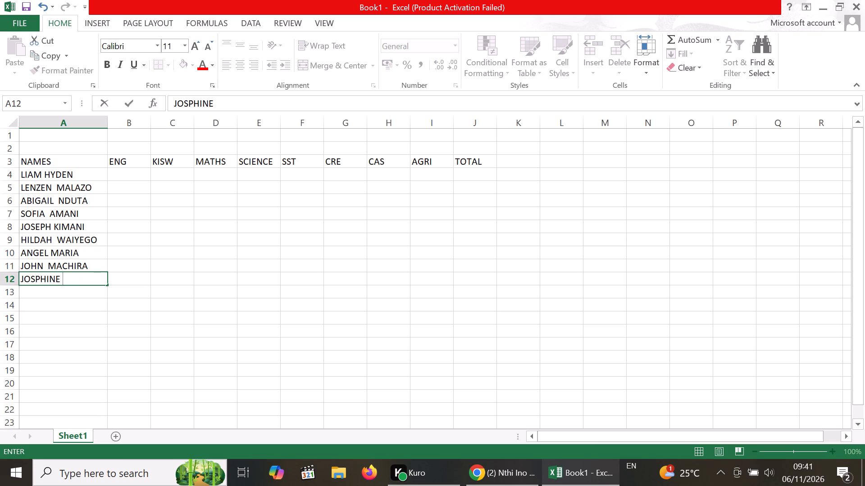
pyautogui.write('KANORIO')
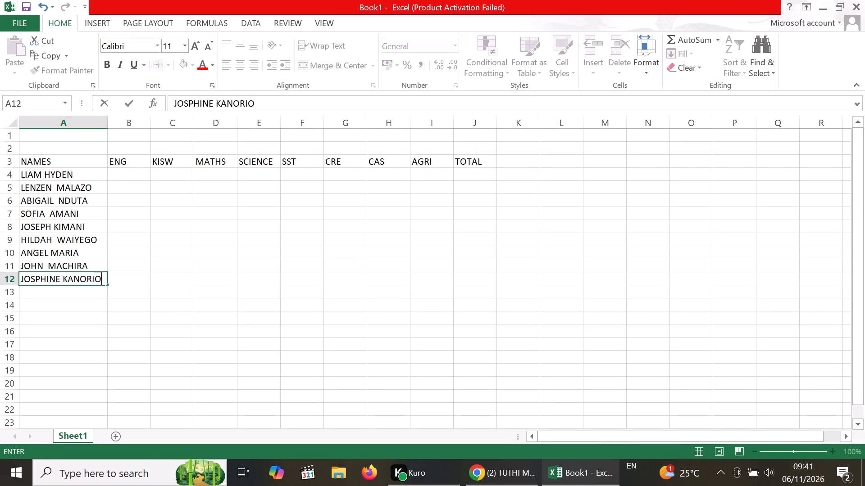
# Enter the first student's marks in row 4: ENG 98, KISW 80 and MATHS 76.
pyautogui.click(144, 172)
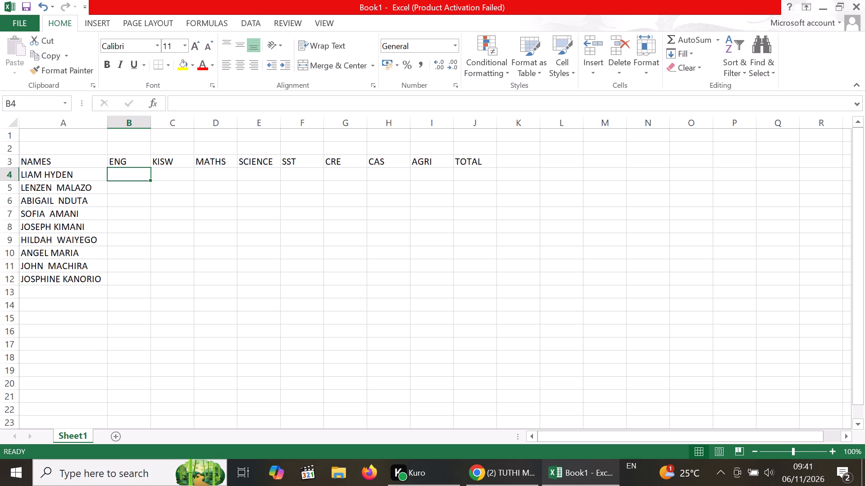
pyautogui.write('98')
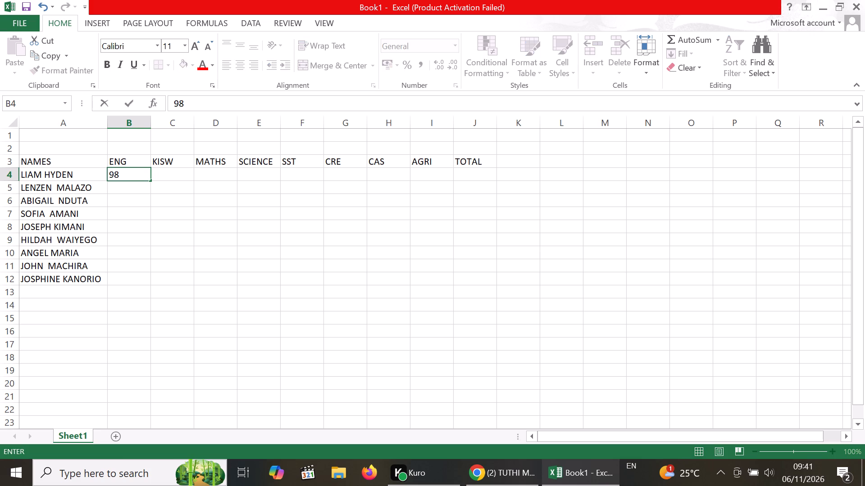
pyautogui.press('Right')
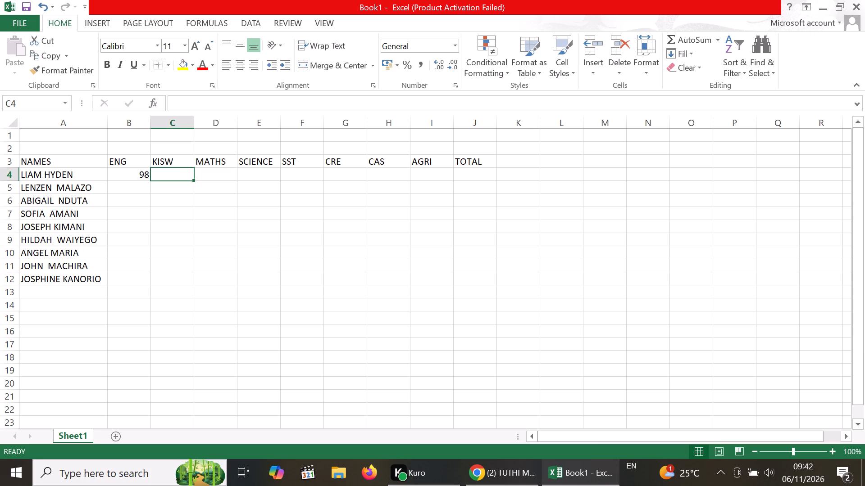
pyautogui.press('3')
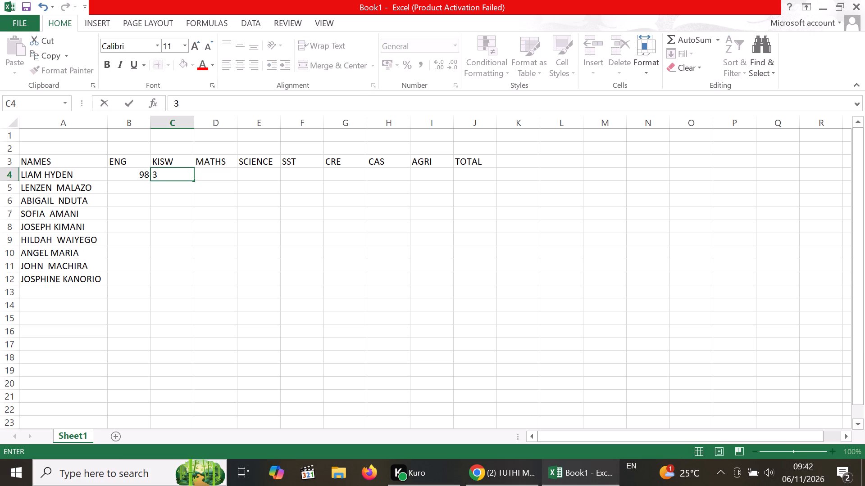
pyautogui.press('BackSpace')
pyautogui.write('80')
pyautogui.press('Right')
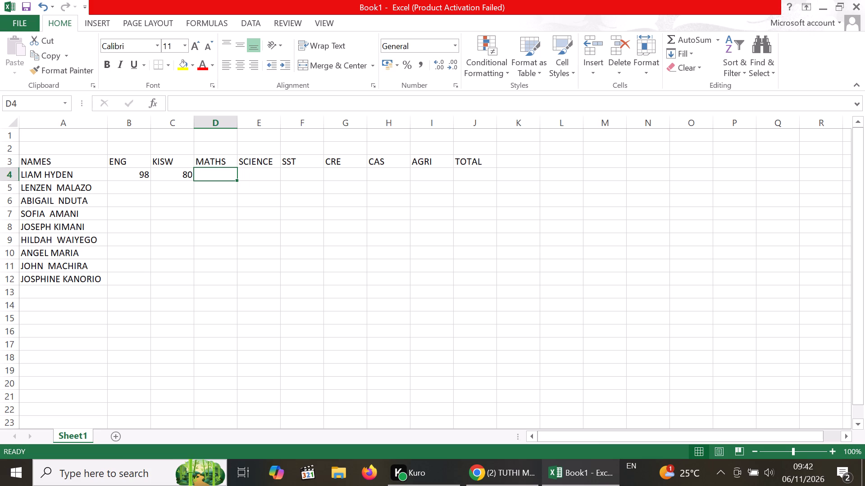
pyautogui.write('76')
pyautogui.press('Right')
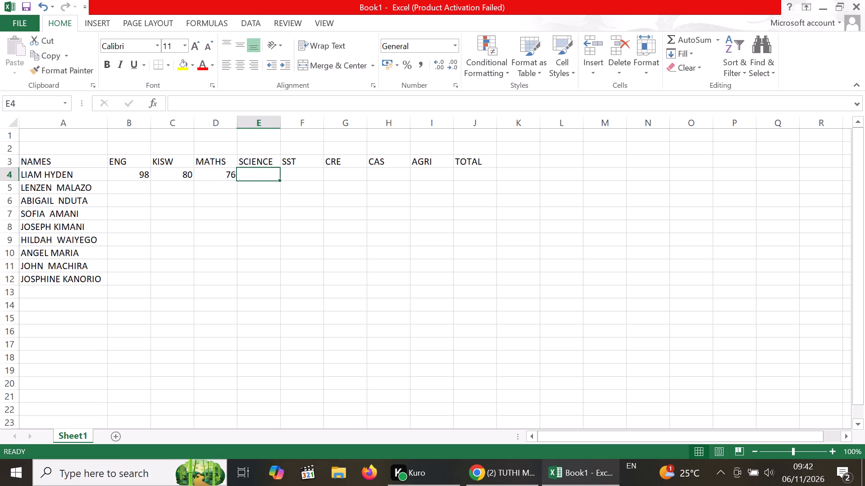
# Enter the first student's marks in row 4 for SCIENCE as 89, SST as 74 and CRE as 100.
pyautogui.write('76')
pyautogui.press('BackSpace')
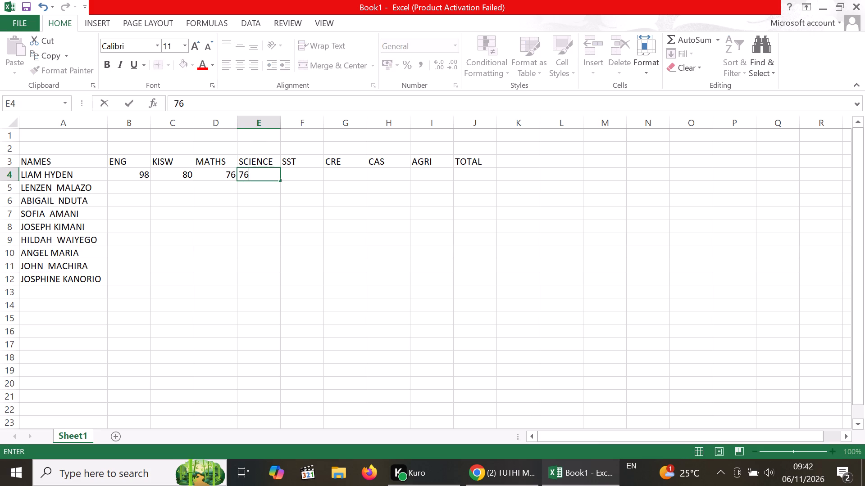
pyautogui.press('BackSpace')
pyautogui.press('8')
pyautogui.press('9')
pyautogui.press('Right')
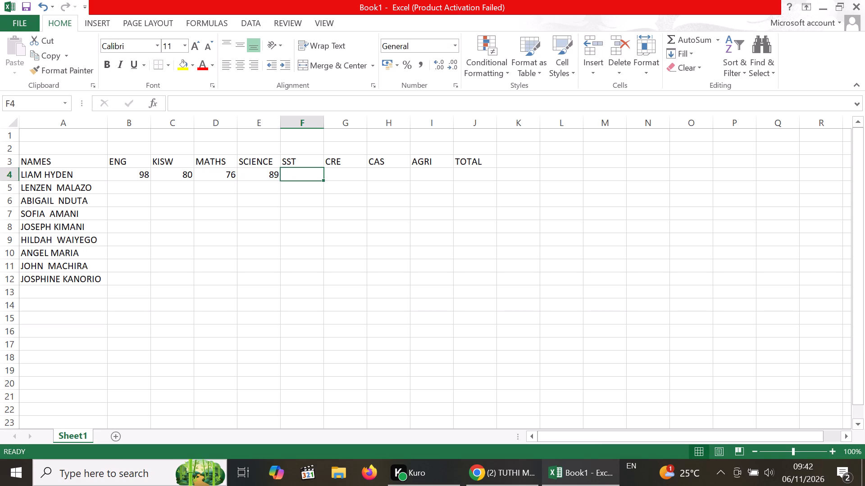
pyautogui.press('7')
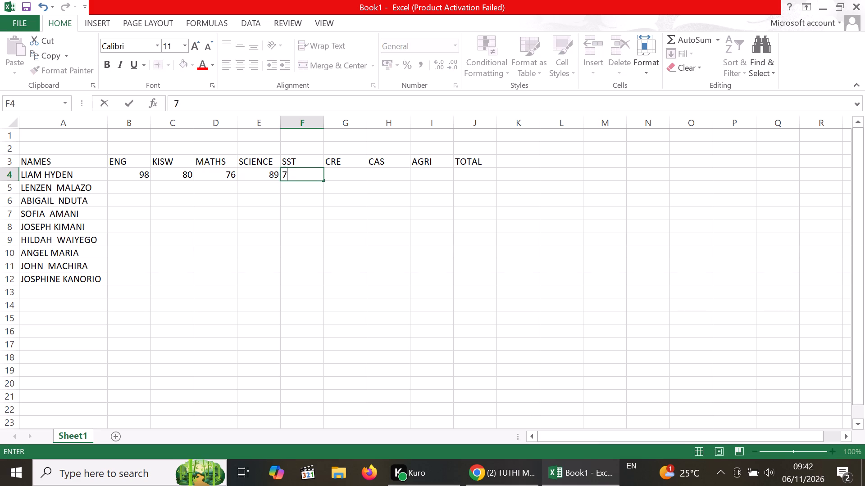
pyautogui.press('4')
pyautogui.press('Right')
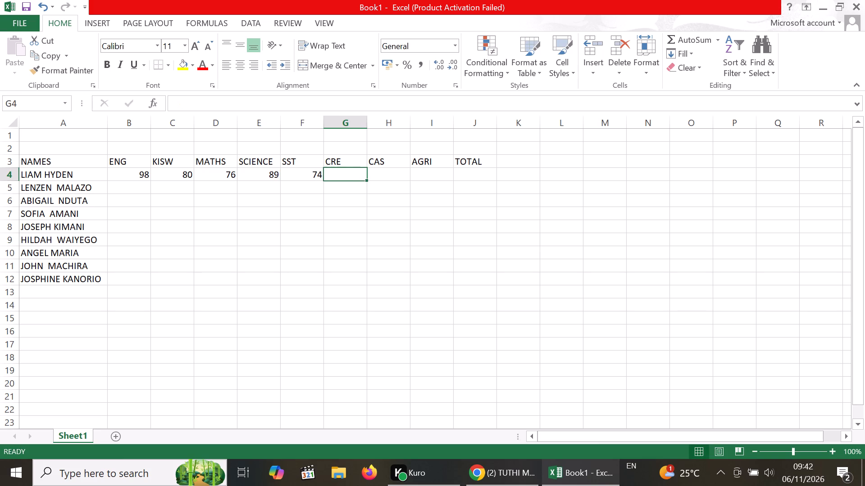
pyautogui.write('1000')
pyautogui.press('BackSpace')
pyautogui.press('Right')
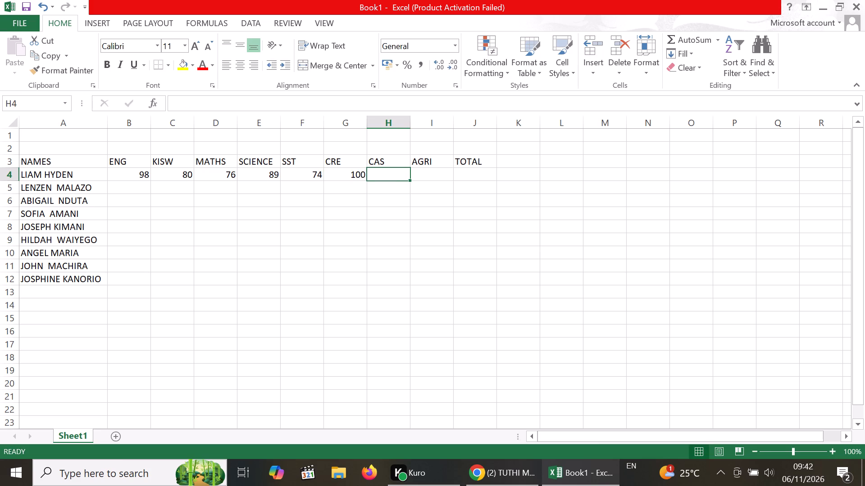
# Complete the first student's marks in row 4 with CAS 66 and AGRI 90.
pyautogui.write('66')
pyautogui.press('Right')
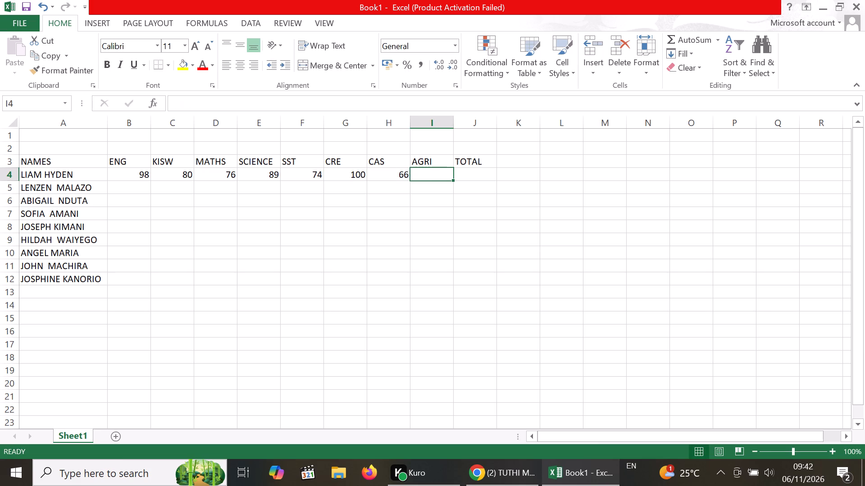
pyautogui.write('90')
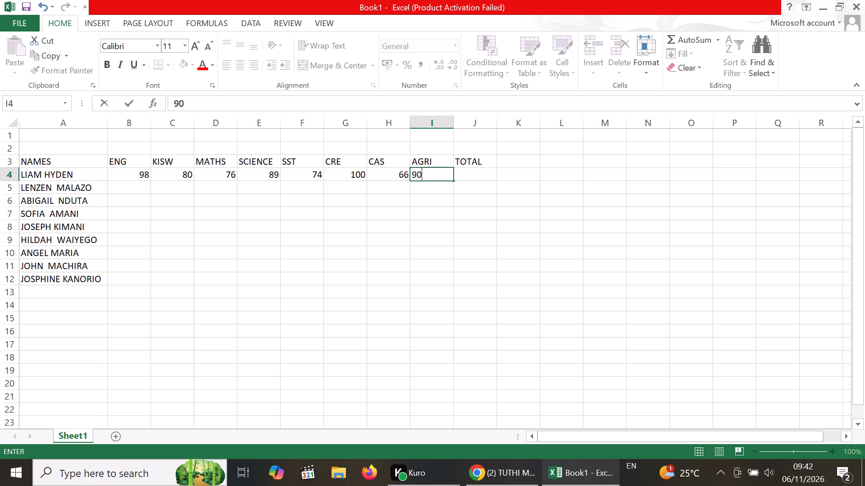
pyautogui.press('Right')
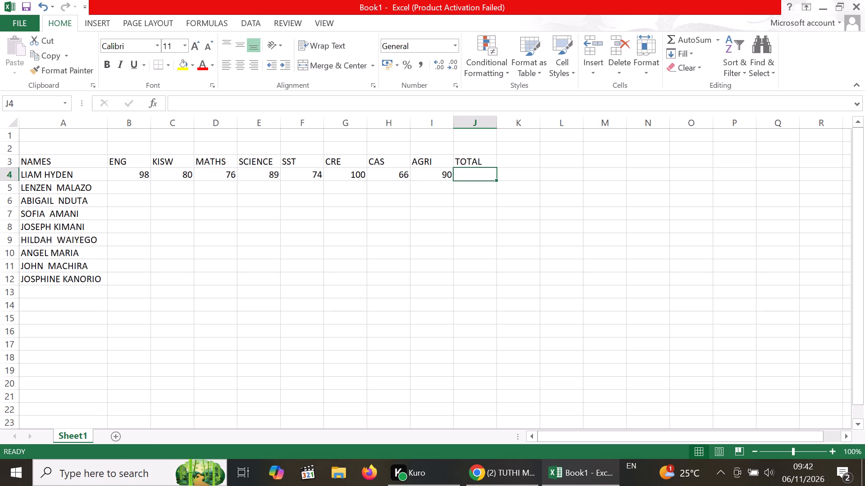
# Enter the second student's marks in row 5: ENG 90, KISW 76, MATHS 80 and SCIENCE 90.
pyautogui.click(128, 185)
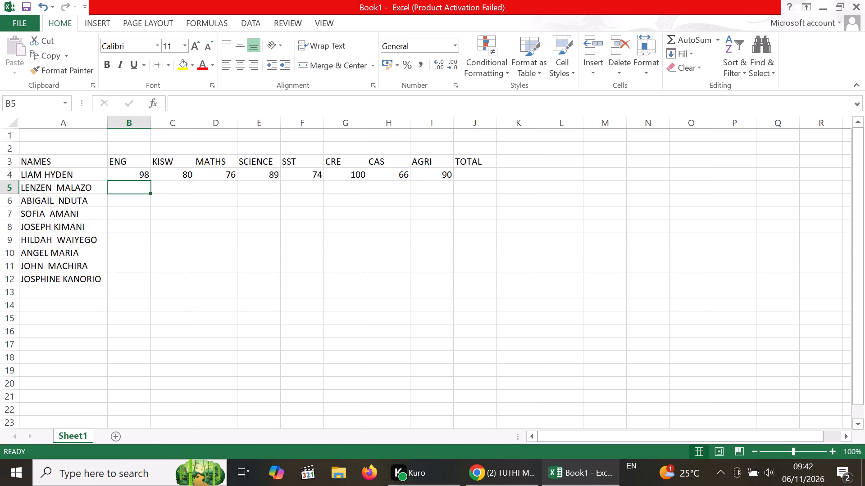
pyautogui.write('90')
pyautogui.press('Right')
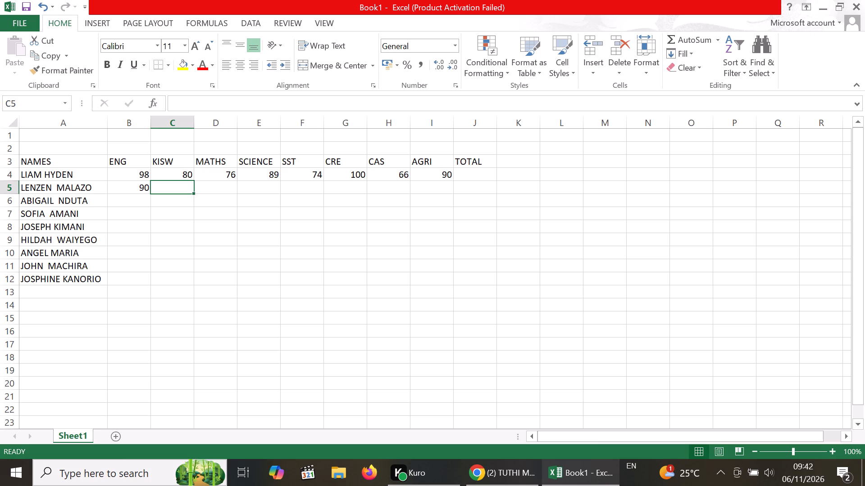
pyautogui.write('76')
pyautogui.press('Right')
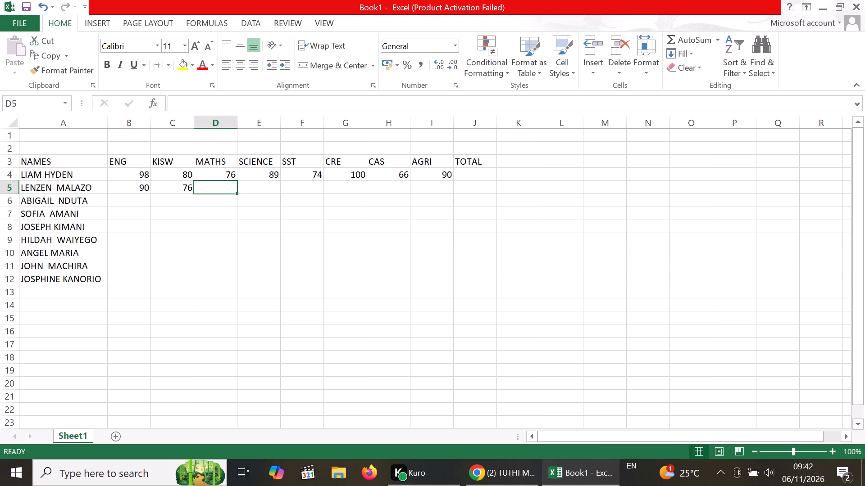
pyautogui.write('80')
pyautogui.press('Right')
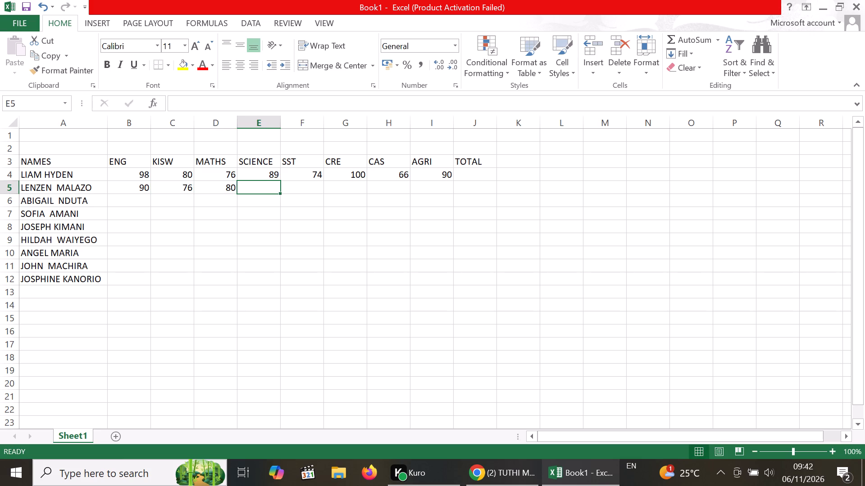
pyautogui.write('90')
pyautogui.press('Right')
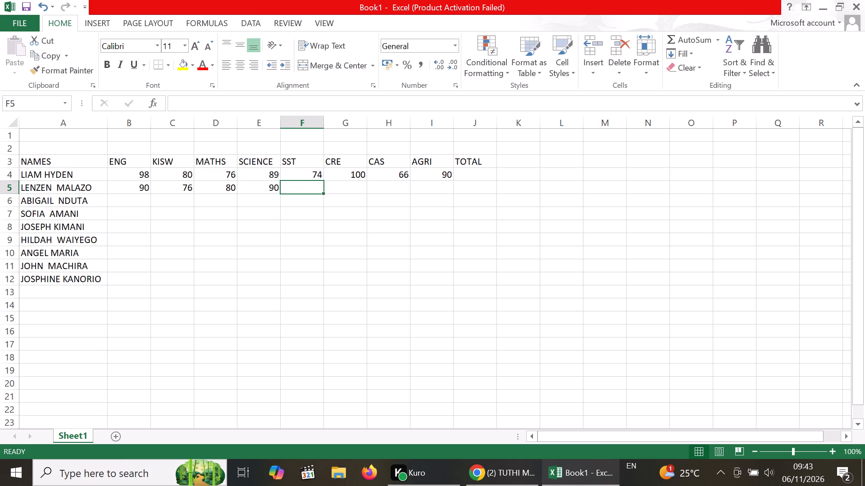
# Complete the second student's marks in row 5 with SST 84, CRE 98, CAS 78 and AGRI 70.
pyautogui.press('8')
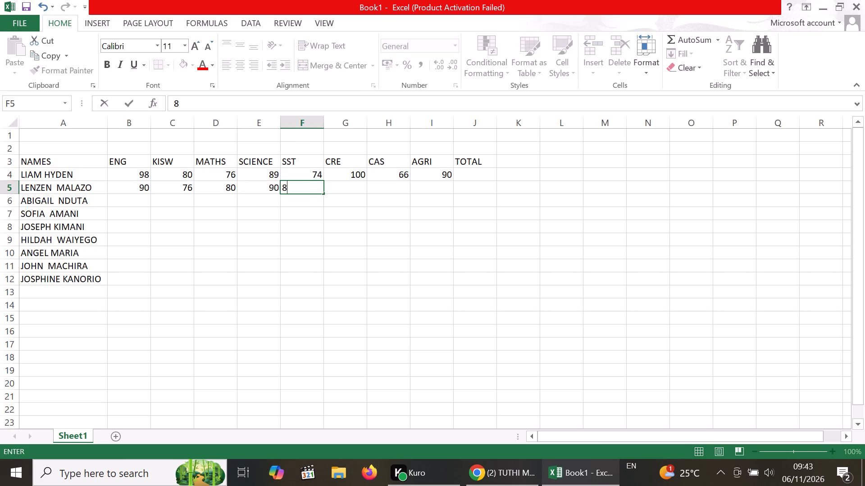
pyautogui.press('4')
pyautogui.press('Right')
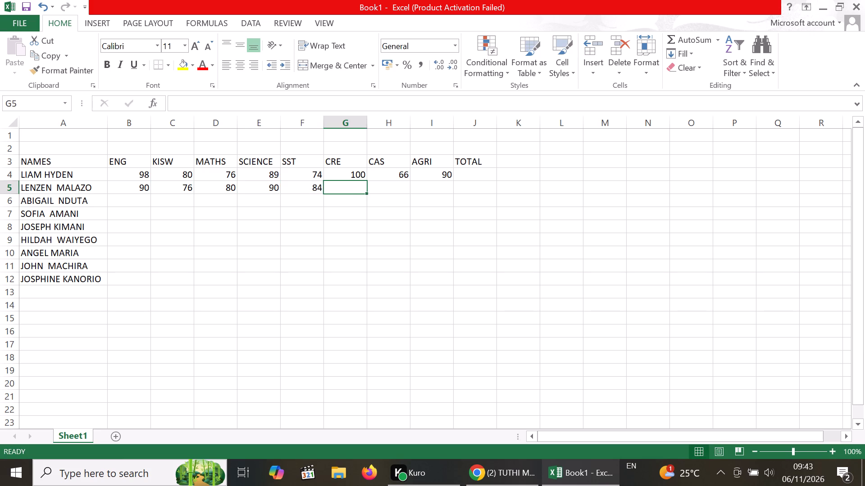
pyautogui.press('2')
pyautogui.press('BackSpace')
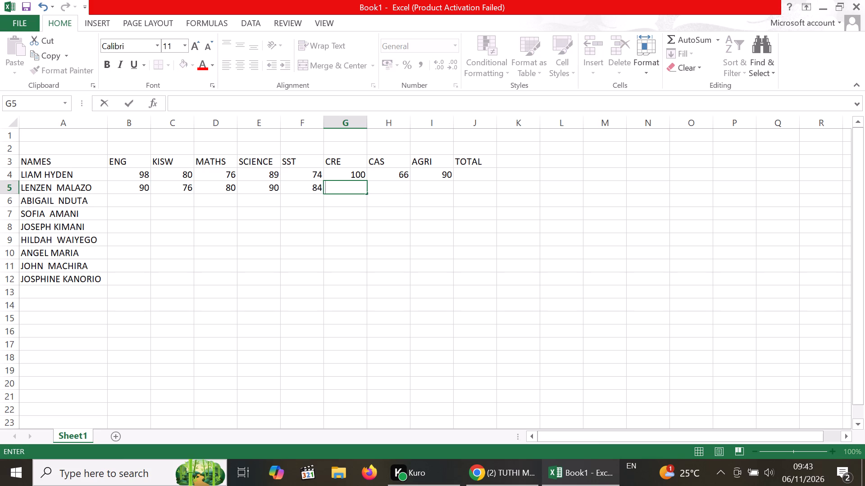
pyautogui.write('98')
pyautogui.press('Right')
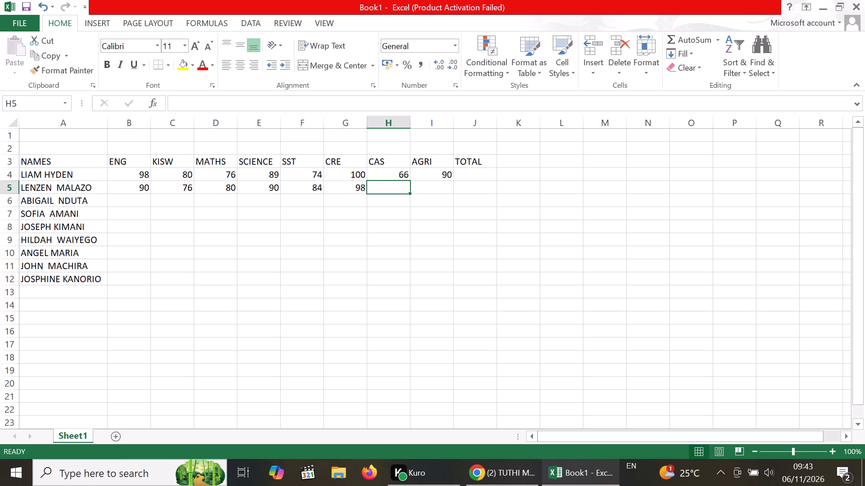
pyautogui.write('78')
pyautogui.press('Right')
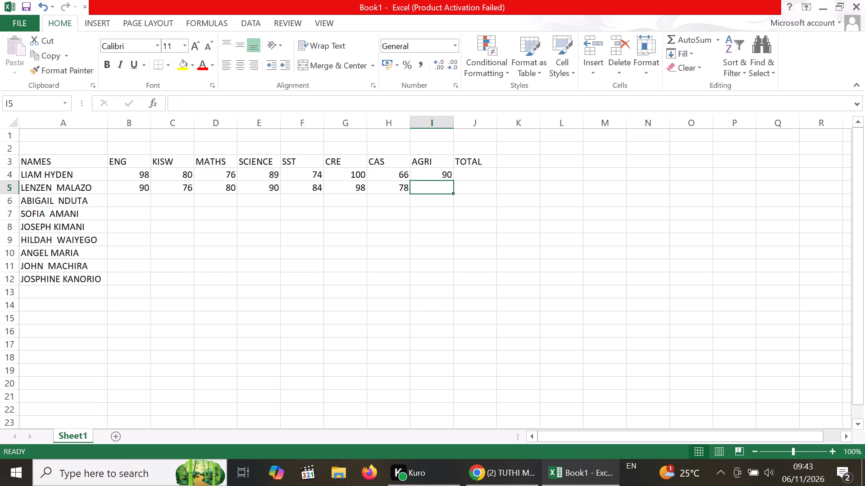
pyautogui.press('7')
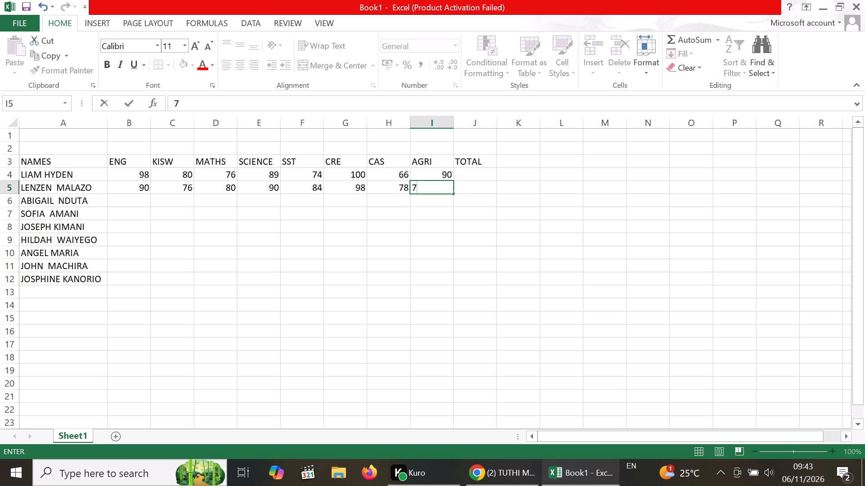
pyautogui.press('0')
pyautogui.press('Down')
# Enter the third student's marks in row 6: ENG 84, KISW 87 and MATHS 89.
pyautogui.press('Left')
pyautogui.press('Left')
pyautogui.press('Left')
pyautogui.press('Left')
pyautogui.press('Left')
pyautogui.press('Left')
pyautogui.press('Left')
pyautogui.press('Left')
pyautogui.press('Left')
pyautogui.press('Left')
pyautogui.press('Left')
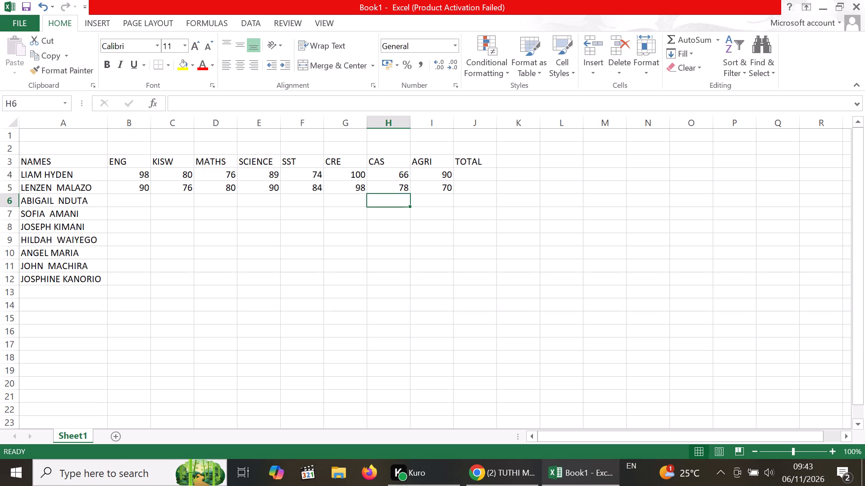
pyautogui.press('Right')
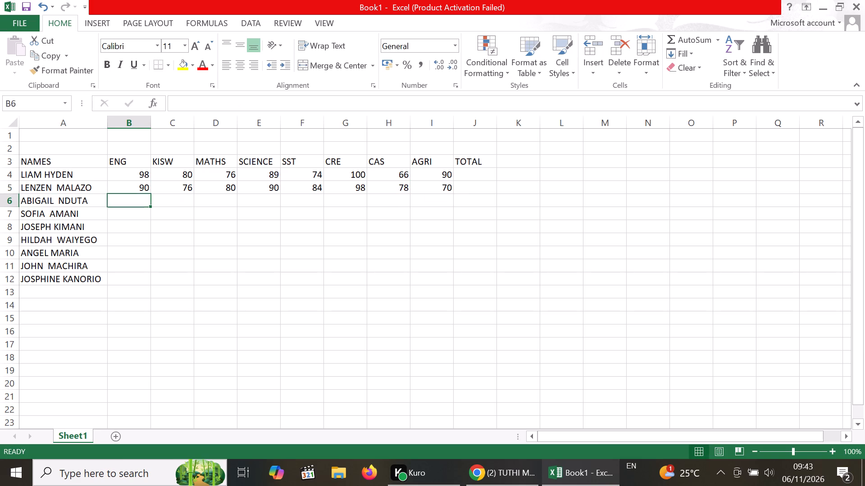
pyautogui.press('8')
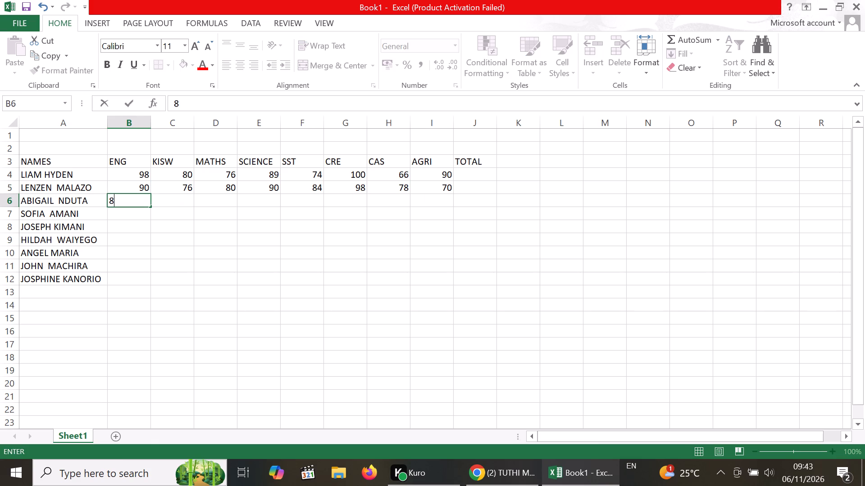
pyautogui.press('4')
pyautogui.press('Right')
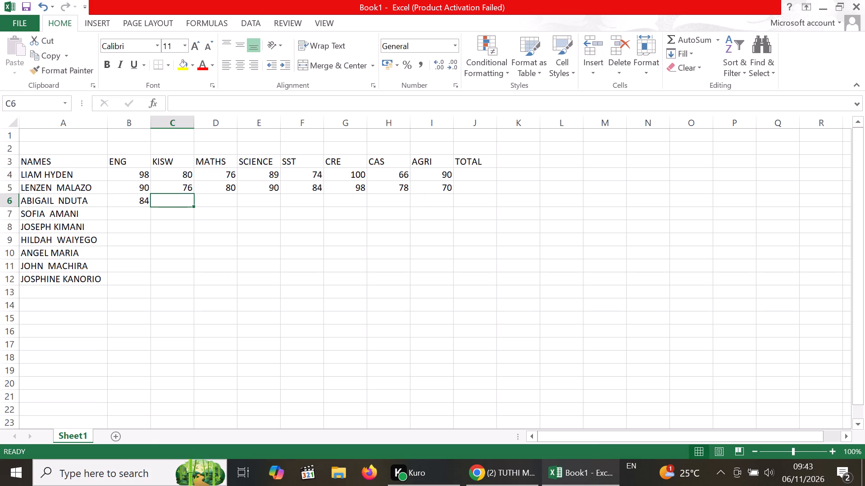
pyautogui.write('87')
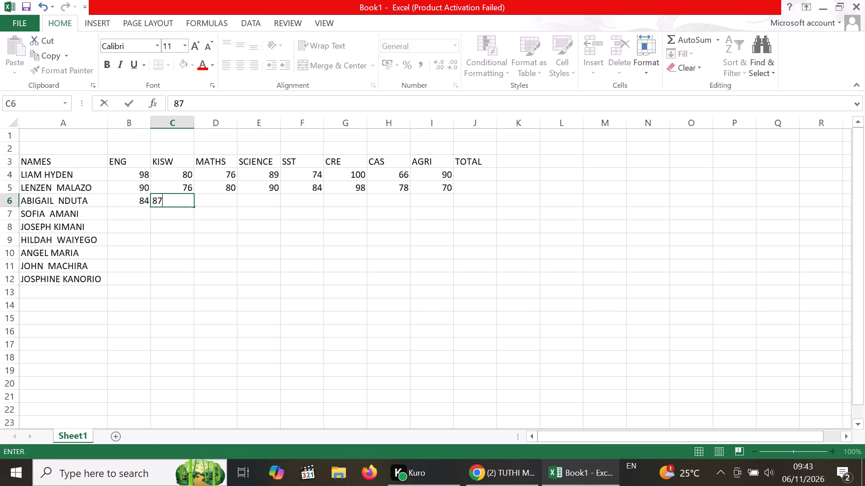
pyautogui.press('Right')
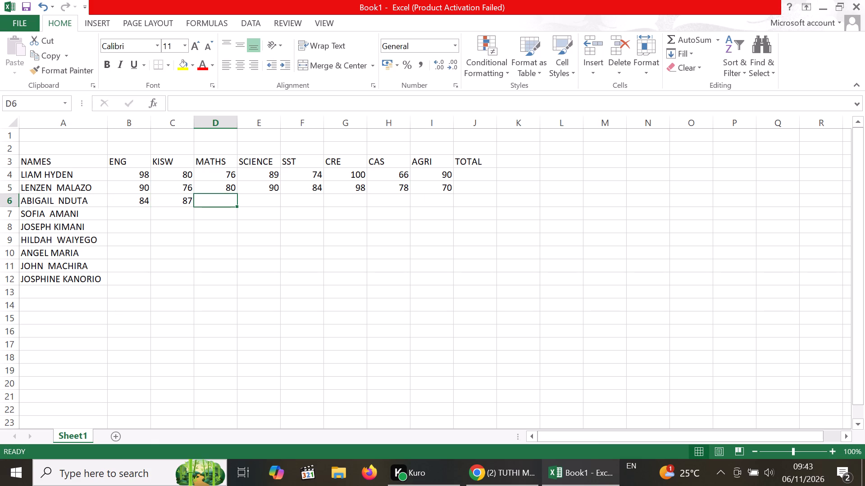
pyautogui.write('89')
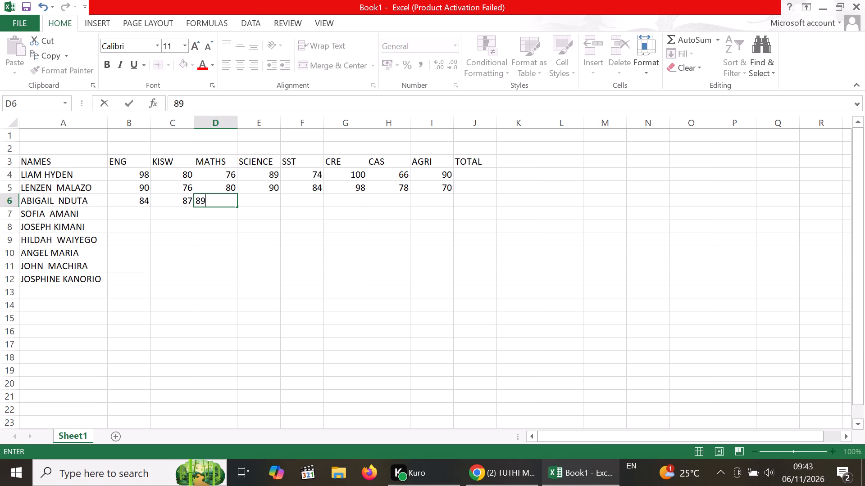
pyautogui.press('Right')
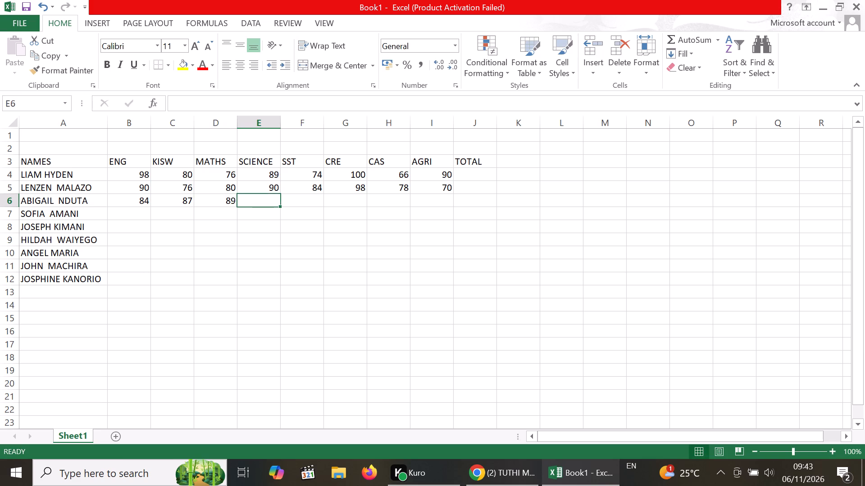
# Enter the third student's marks in row 6 for SCIENCE as 84, SST as 76 and CRE as 88.
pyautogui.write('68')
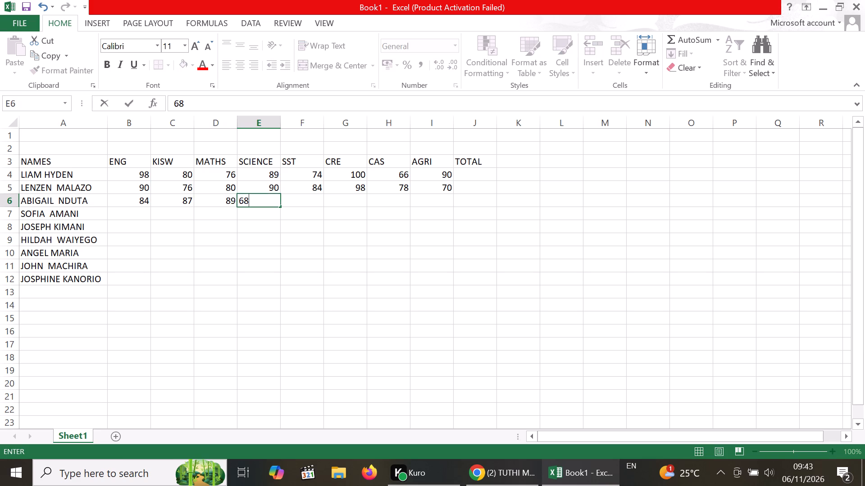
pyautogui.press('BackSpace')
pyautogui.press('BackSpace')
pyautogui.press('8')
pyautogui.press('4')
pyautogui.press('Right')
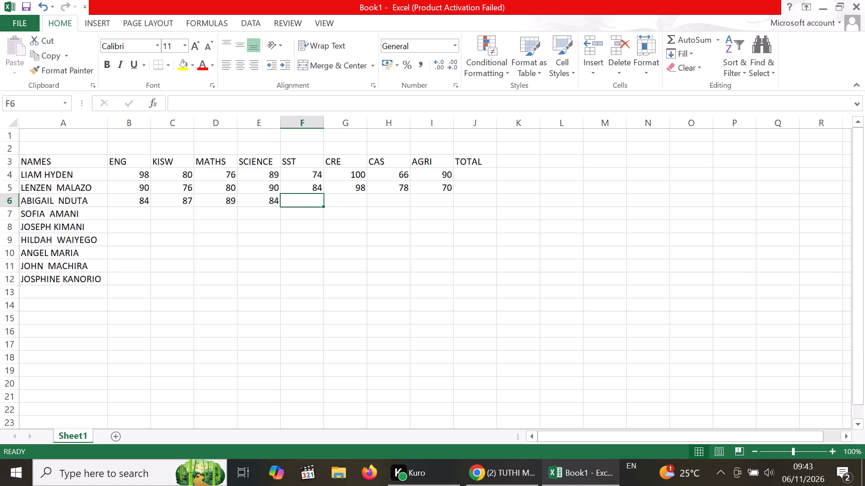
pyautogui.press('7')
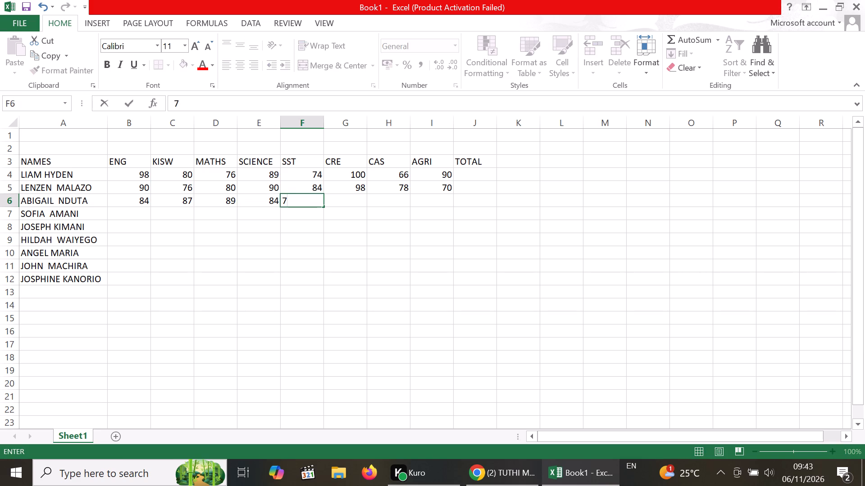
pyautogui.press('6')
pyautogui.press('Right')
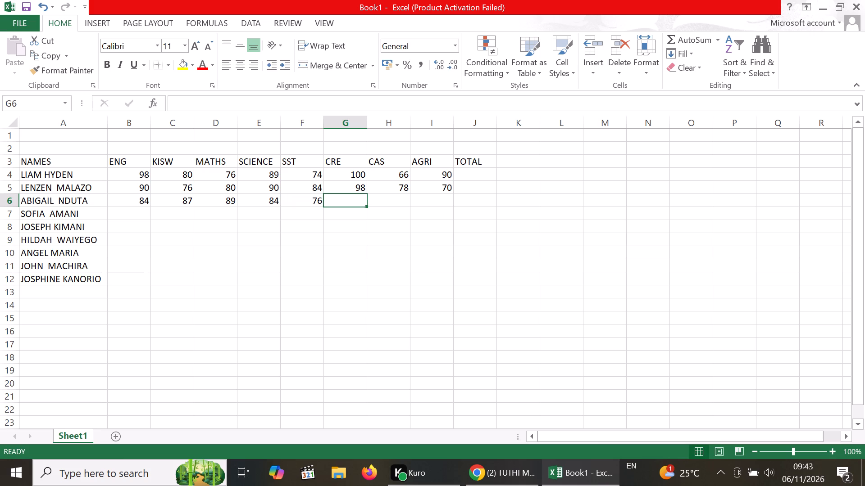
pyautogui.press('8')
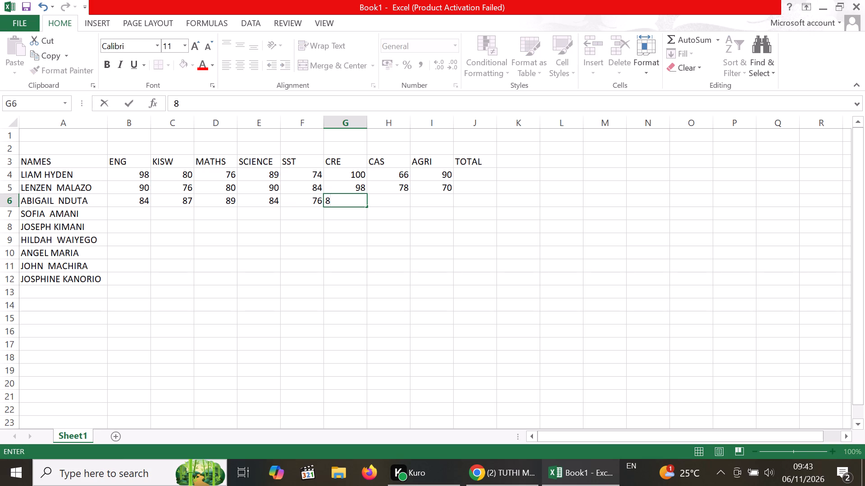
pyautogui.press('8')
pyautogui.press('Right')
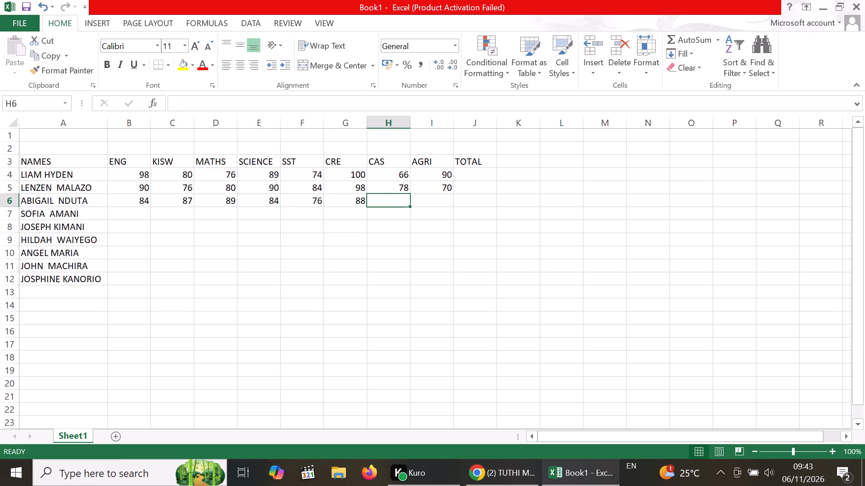
# Complete the third student's marks in row 6 with CAS 58 and AGRI 80.
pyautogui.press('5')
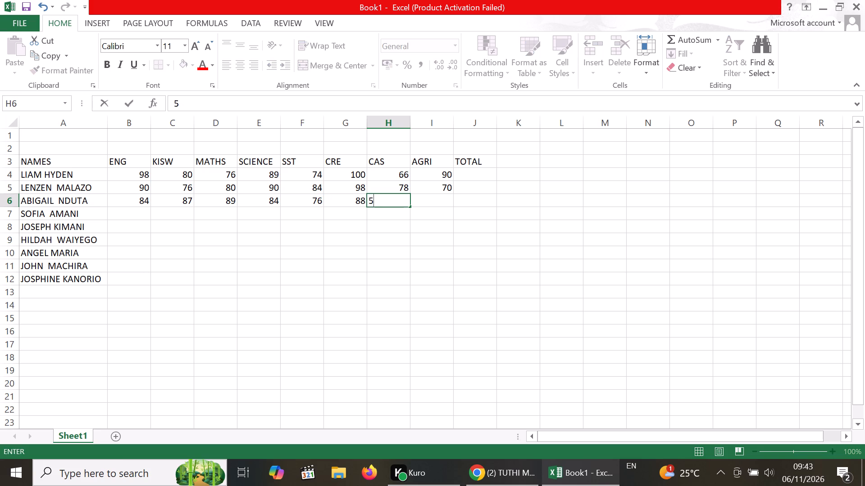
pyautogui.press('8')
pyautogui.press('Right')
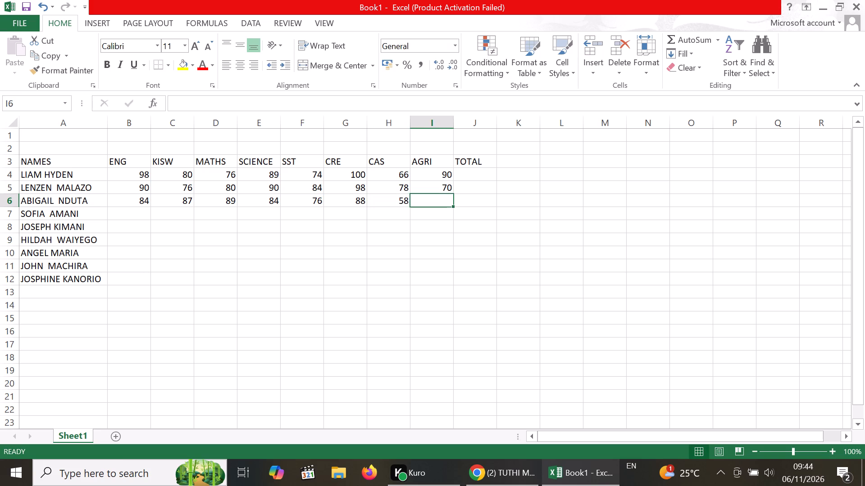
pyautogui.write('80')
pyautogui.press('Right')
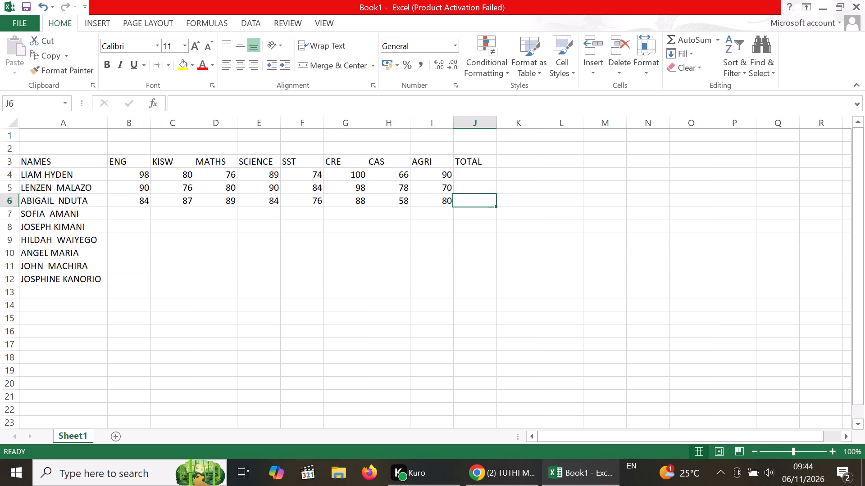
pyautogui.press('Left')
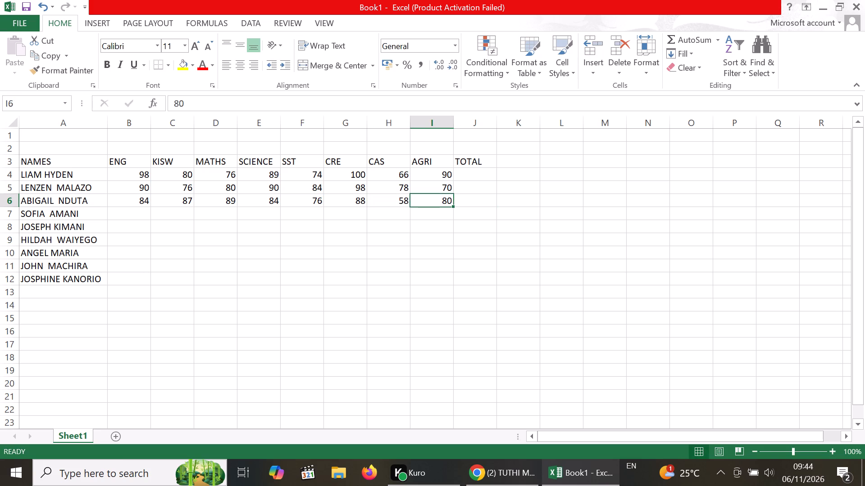
# Enter the fourth student's first marks in row 7: ENG 80 and KISW 78.
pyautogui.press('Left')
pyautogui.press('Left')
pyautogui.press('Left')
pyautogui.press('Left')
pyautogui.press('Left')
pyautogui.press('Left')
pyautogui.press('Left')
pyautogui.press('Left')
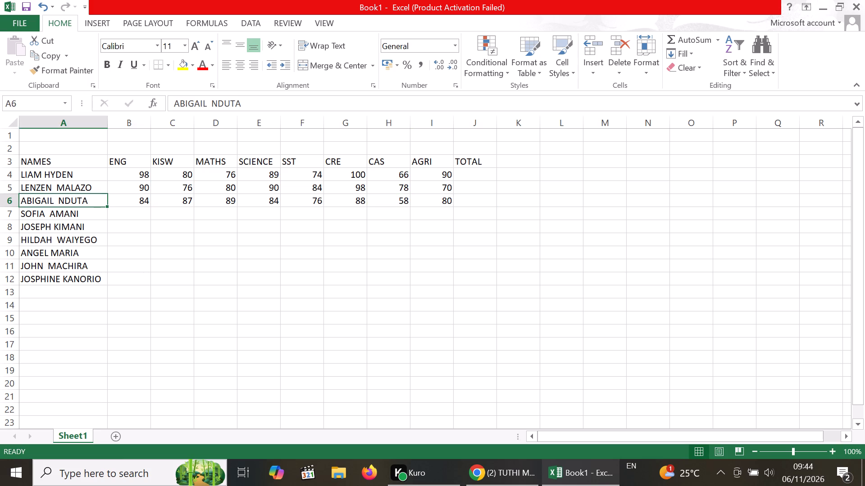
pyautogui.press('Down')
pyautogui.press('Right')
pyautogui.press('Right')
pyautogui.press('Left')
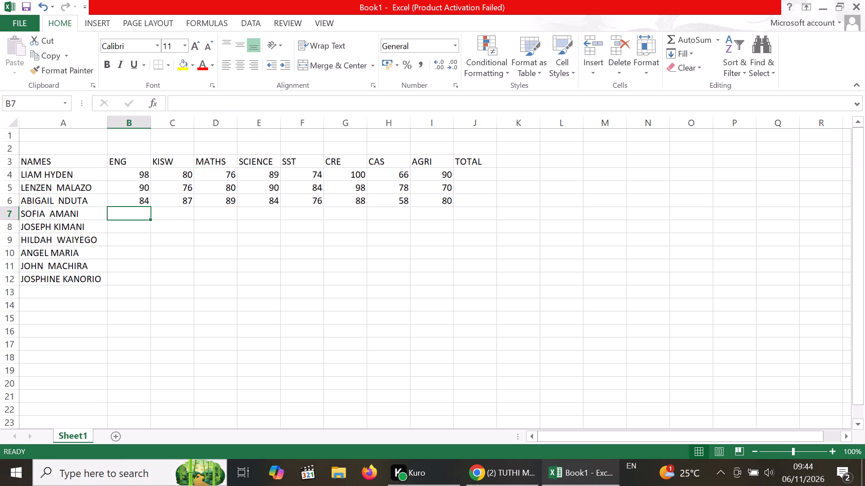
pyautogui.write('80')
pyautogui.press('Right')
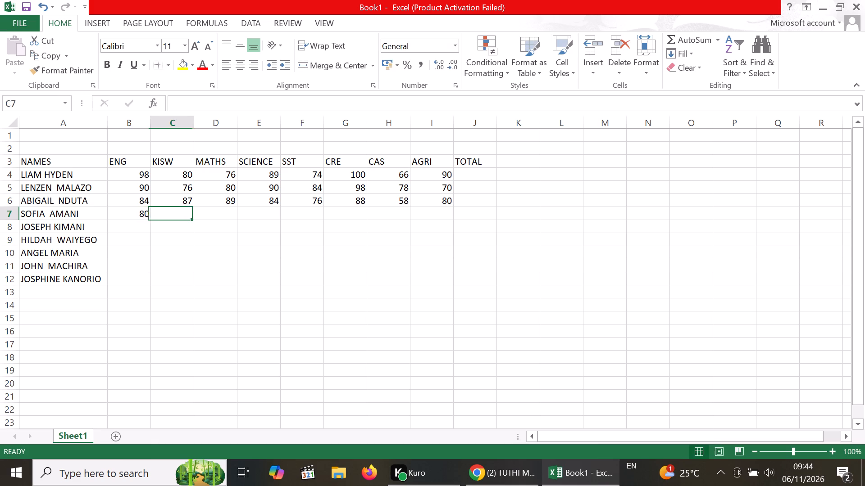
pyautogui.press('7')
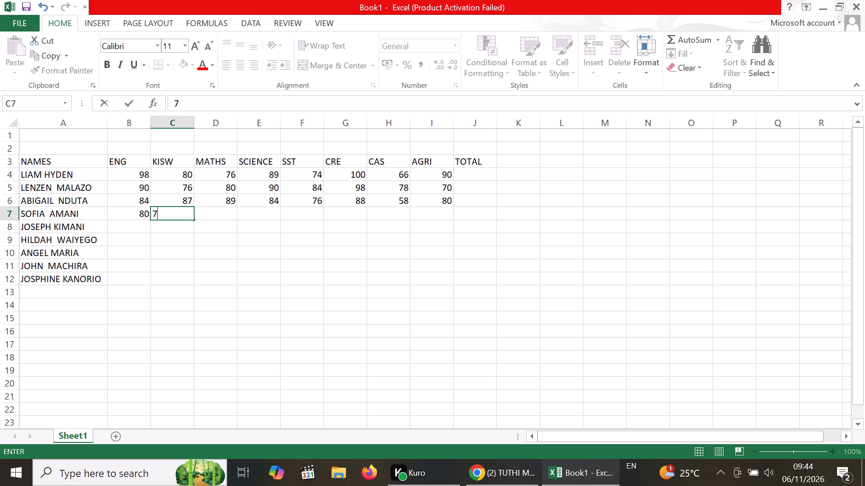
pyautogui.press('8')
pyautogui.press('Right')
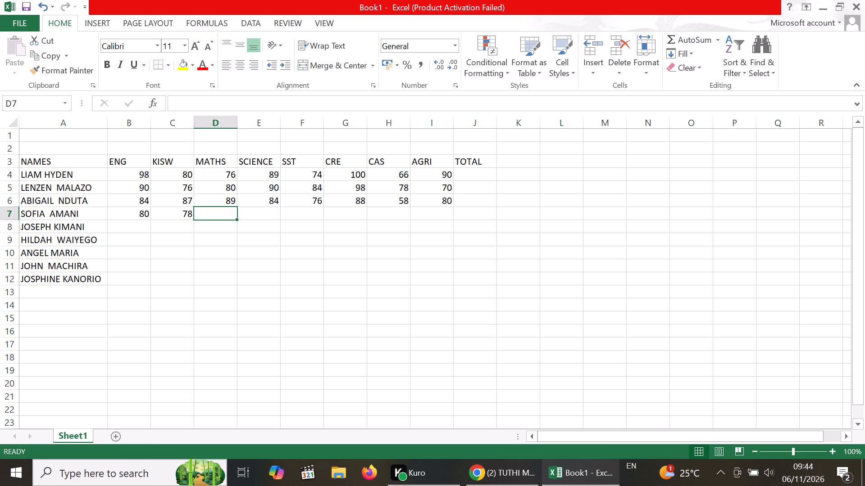
# Enter the fourth student's marks in row 7 for MATHS as 60, SCIENCE as 78 and SST as 64.
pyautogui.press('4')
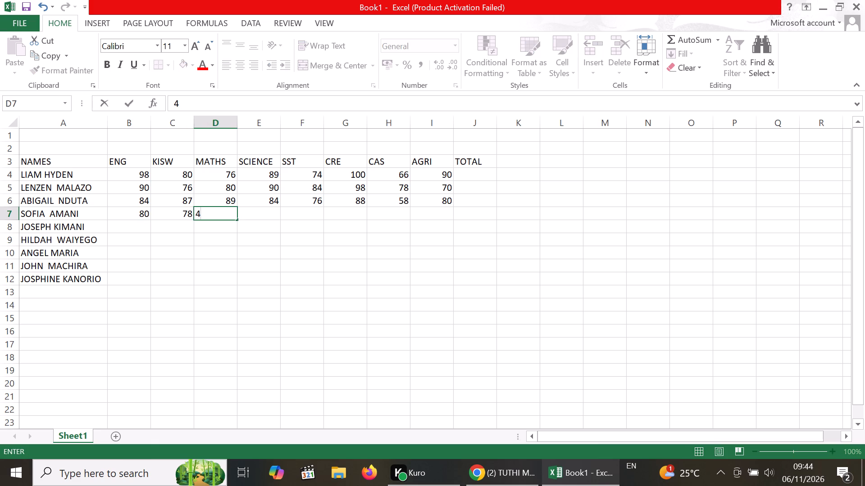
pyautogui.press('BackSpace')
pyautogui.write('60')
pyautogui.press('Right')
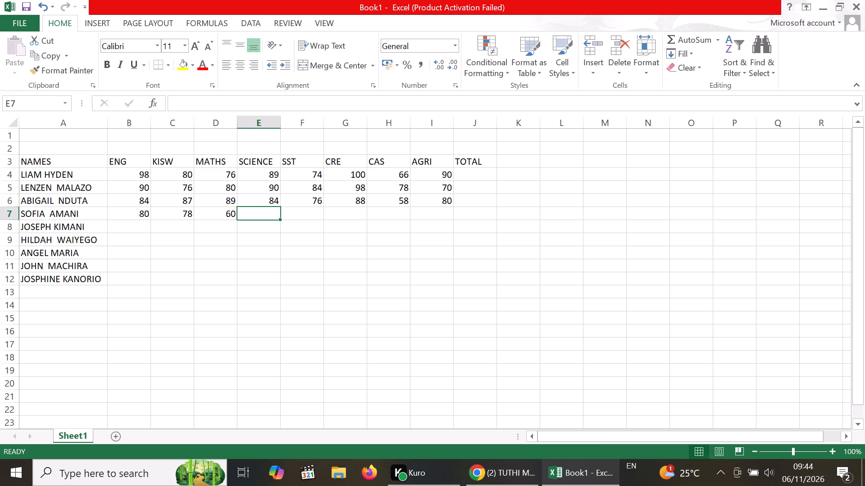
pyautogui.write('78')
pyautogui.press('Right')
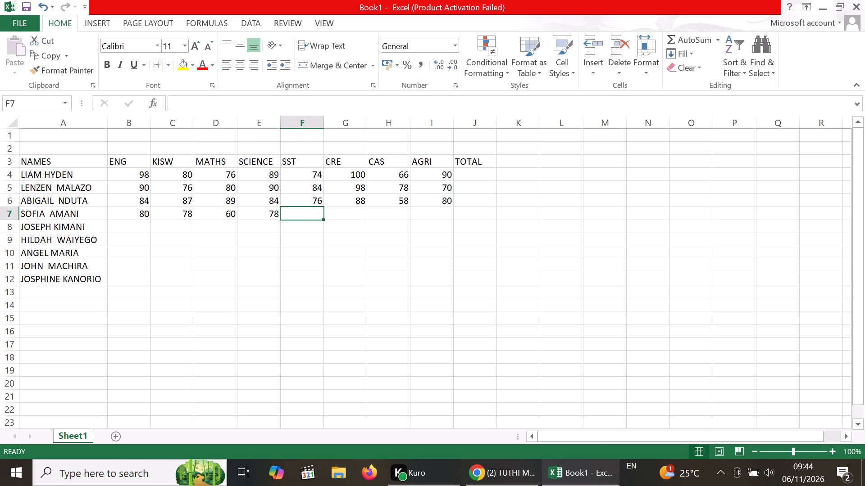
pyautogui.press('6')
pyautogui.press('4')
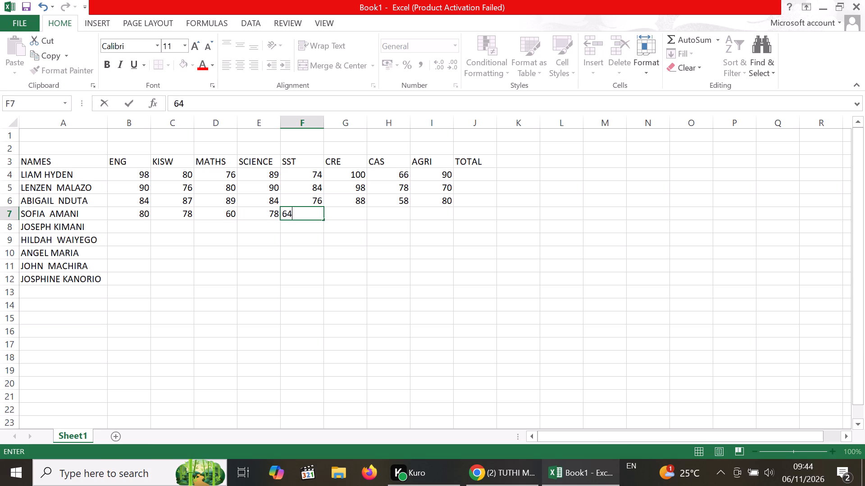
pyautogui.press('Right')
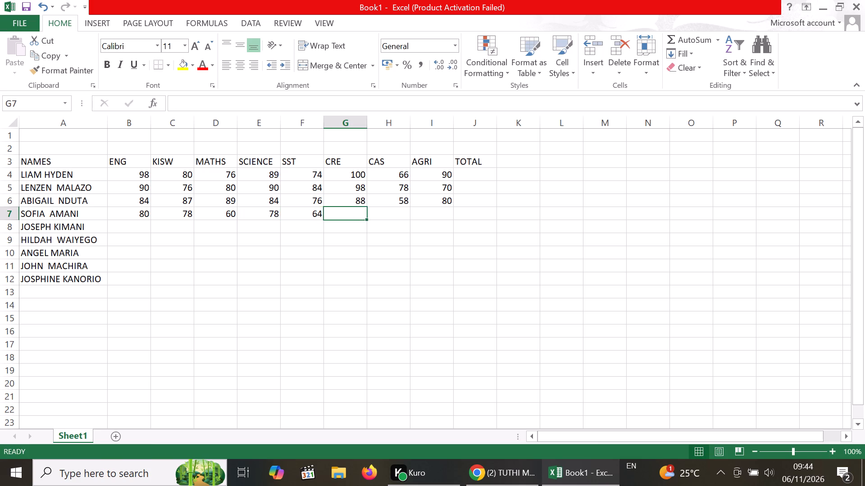
# Complete the fourth student's marks in row 7 with CRE 66, CAS 26 and AGRI 80.
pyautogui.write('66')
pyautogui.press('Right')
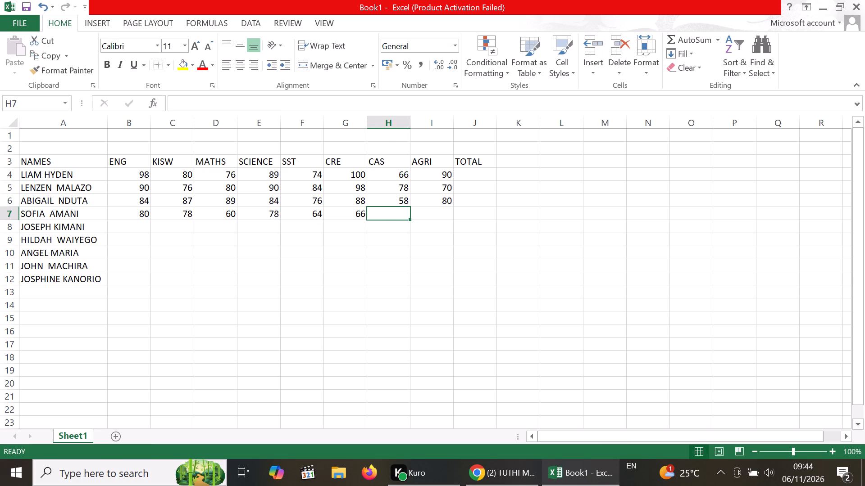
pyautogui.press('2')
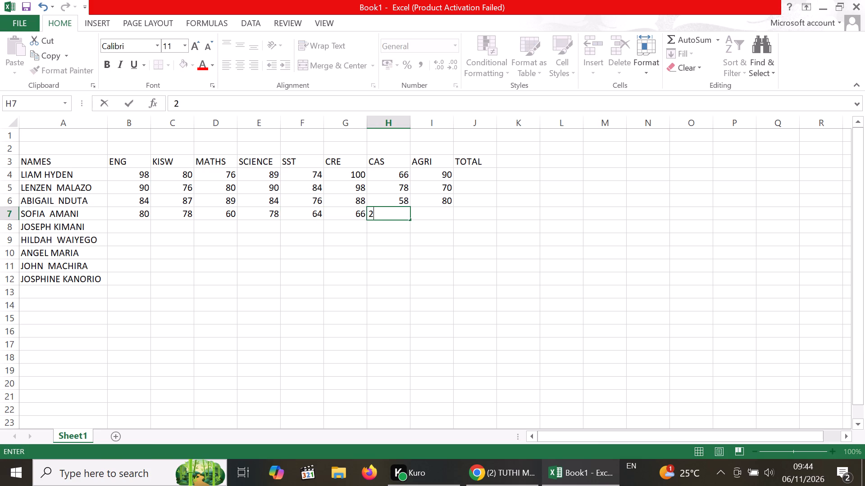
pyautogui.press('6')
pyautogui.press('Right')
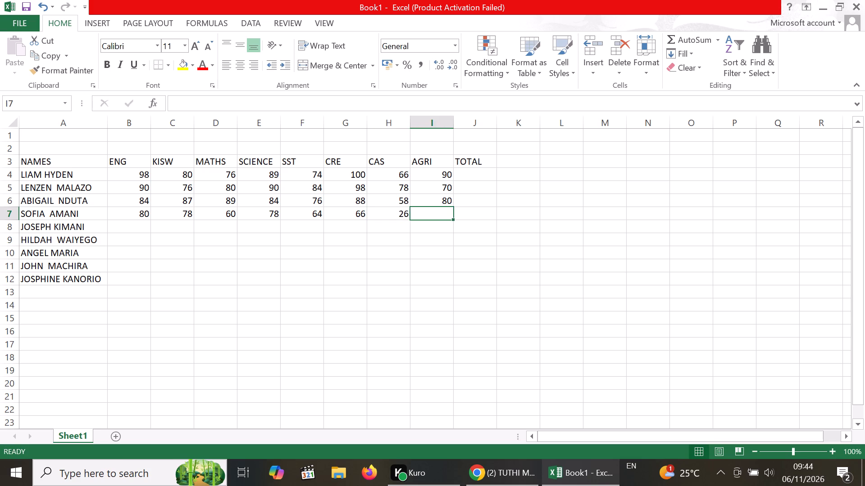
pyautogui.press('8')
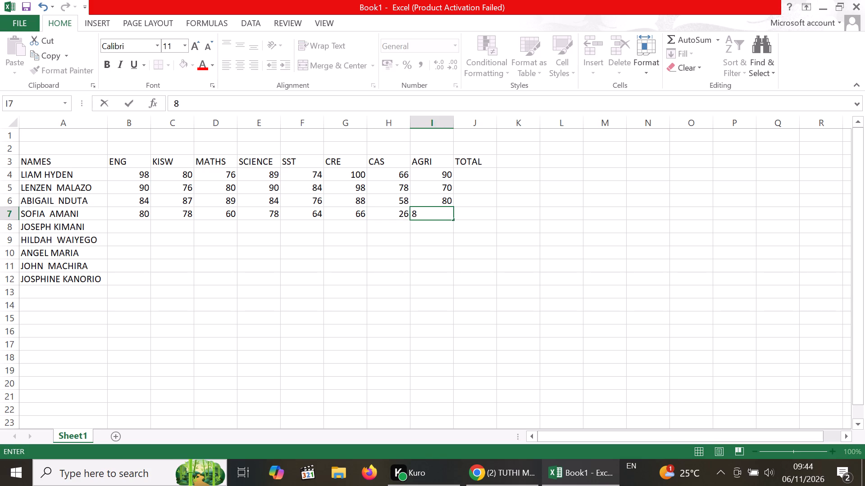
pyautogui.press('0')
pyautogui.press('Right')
# Enter the fifth student's first marks in row 8: ENG 74 and KISW 68.
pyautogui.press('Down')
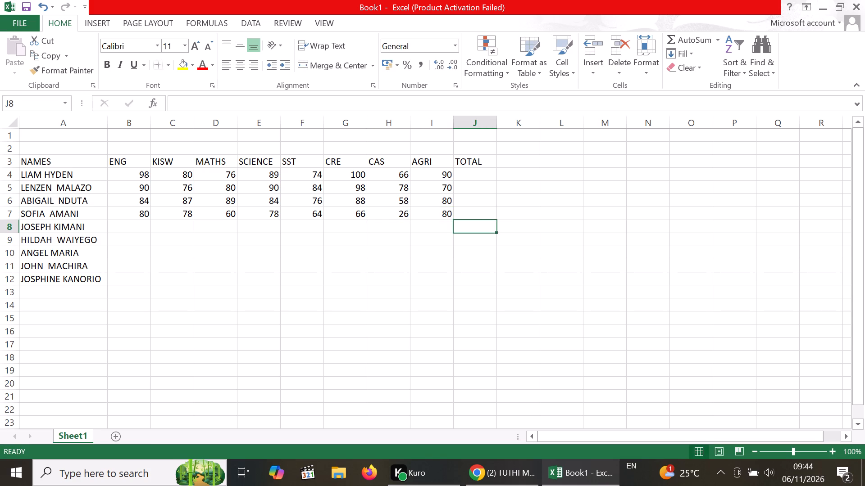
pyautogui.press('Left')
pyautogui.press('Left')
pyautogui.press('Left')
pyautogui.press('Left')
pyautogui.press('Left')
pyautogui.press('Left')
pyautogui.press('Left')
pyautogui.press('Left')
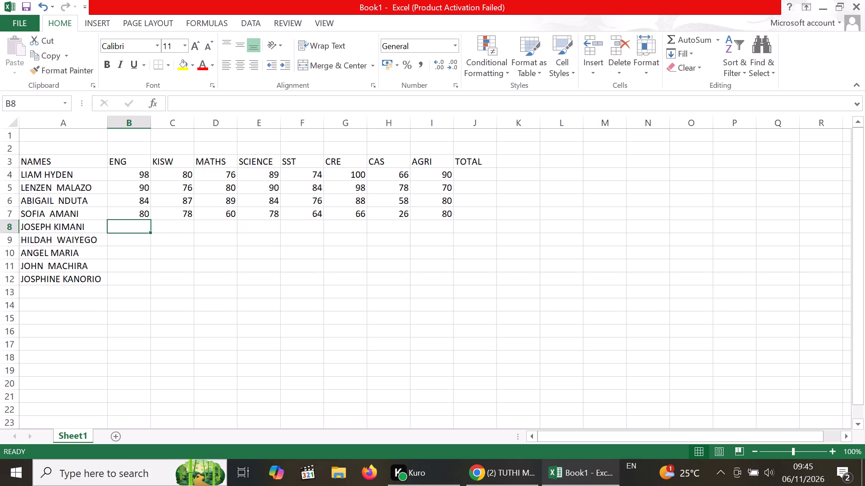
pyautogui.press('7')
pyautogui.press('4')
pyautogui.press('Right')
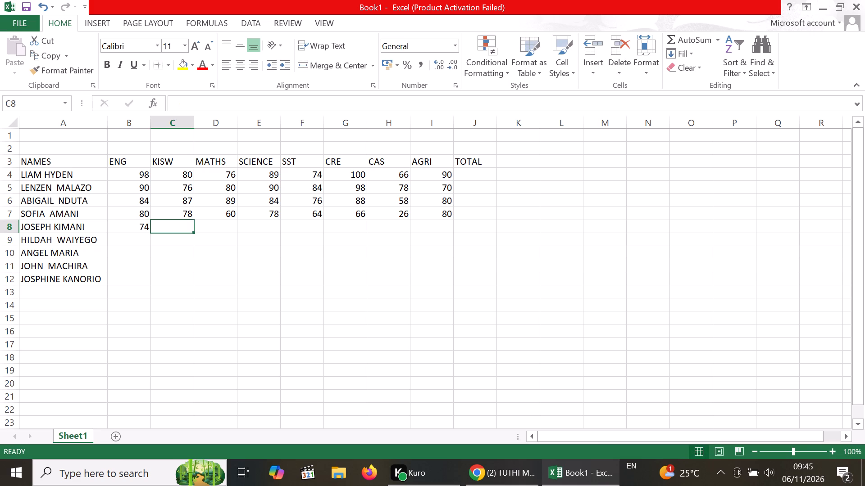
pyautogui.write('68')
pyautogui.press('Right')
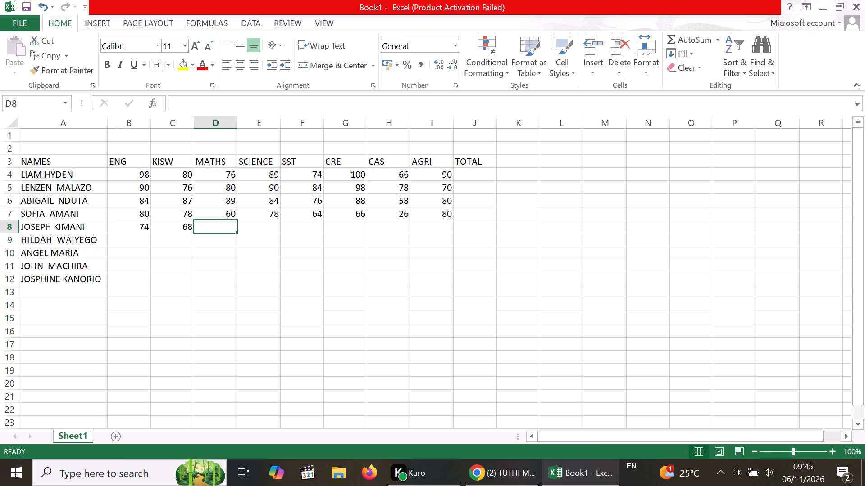
# Enter the fifth student's marks in row 8 for MATHS as 54, SCIENCE as 82 and SST as 78.
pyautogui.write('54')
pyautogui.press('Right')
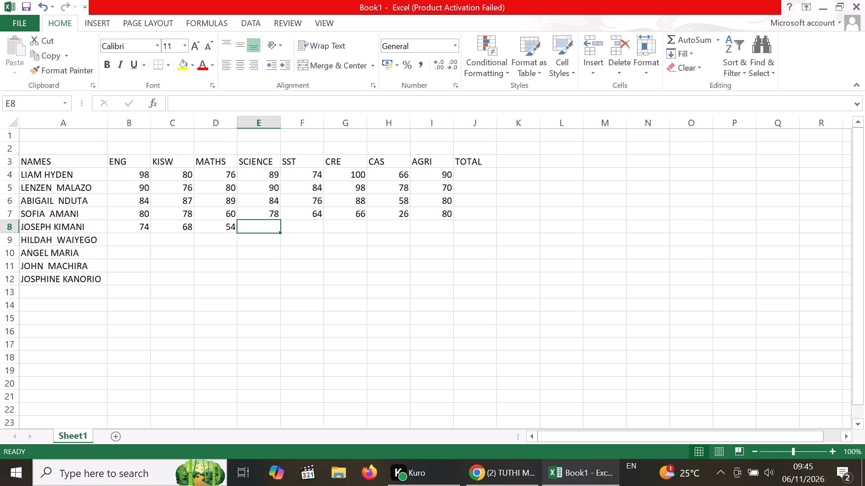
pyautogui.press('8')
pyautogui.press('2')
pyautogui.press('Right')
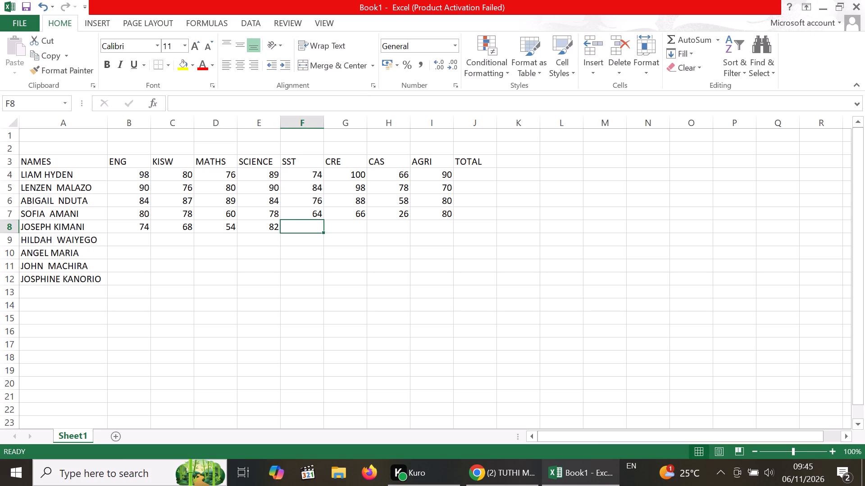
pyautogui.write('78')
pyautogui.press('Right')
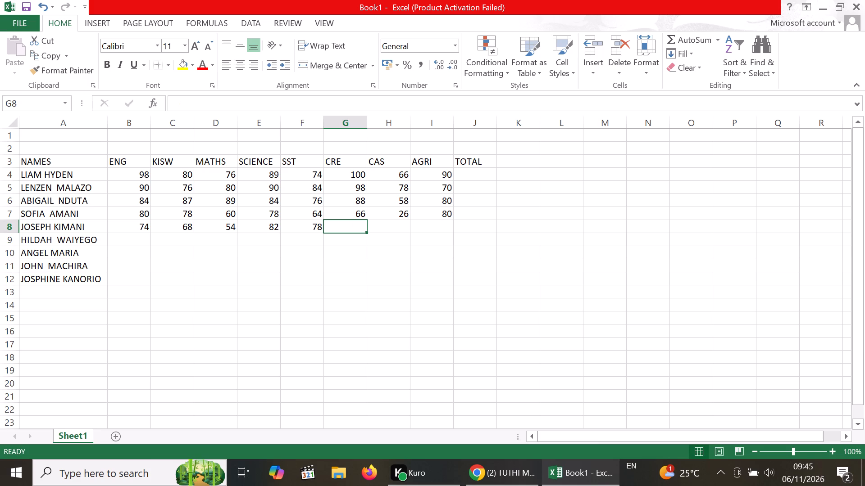
# Complete the fifth student's marks in row 8 with CRE 84, CAS 64 and AGRI 64.
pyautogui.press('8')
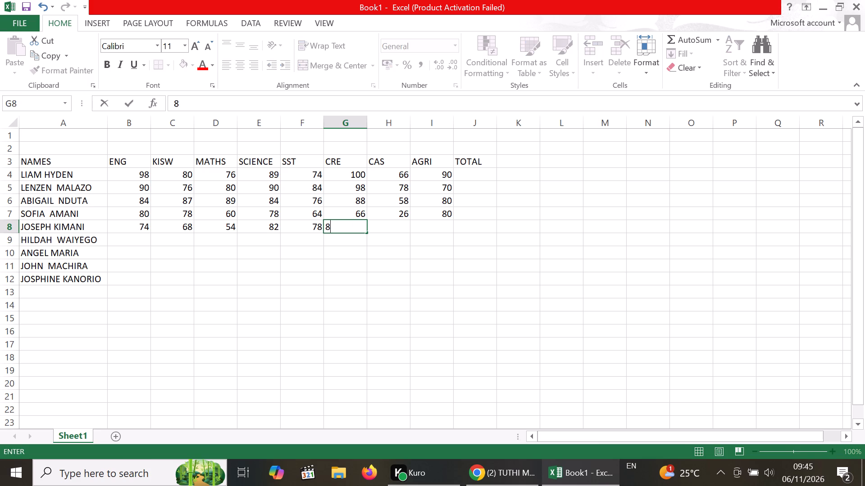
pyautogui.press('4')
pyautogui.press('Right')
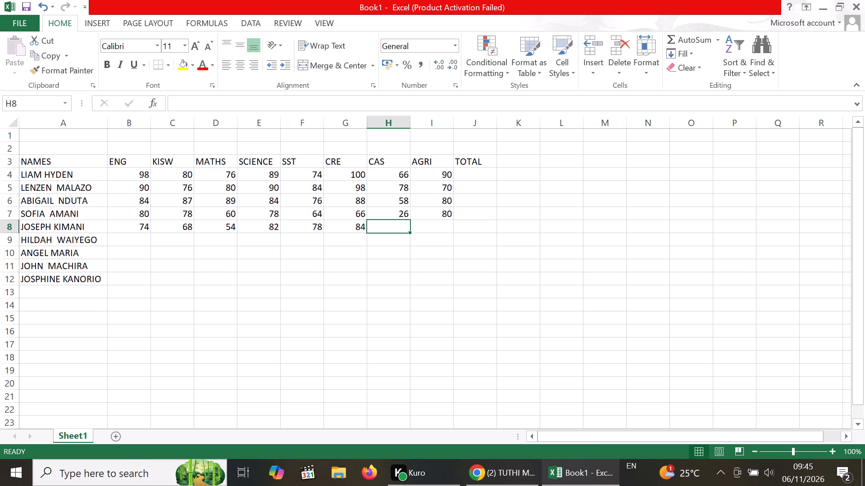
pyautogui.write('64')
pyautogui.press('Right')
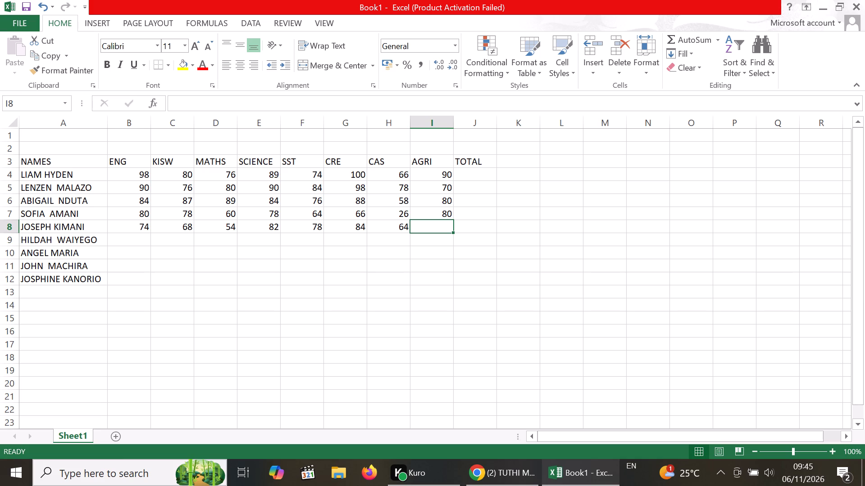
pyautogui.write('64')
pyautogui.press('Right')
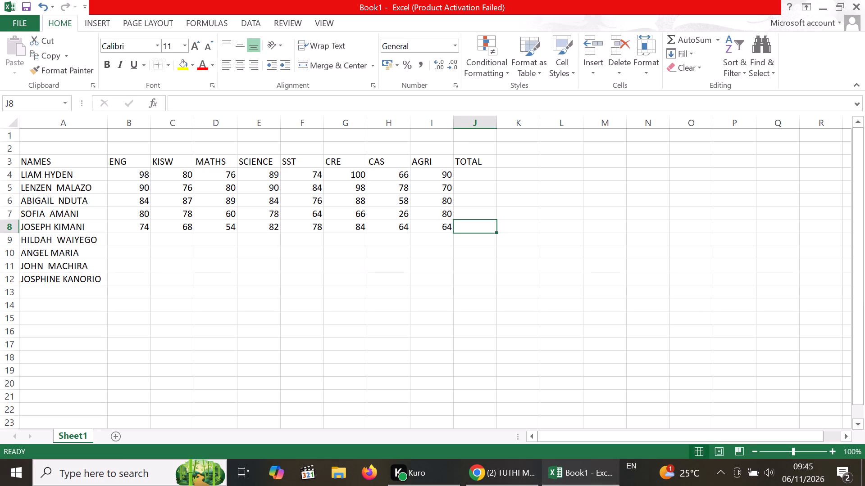
# Enter the sixth student's first marks in row 9: ENG 84 and KISW 68.
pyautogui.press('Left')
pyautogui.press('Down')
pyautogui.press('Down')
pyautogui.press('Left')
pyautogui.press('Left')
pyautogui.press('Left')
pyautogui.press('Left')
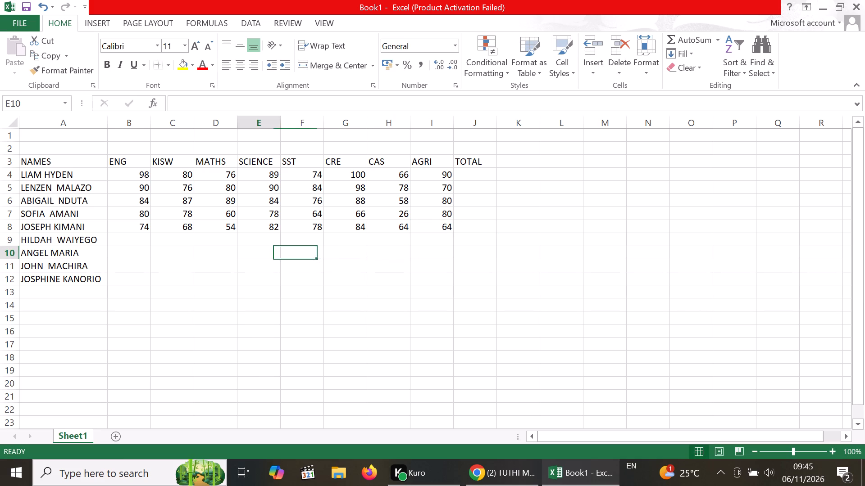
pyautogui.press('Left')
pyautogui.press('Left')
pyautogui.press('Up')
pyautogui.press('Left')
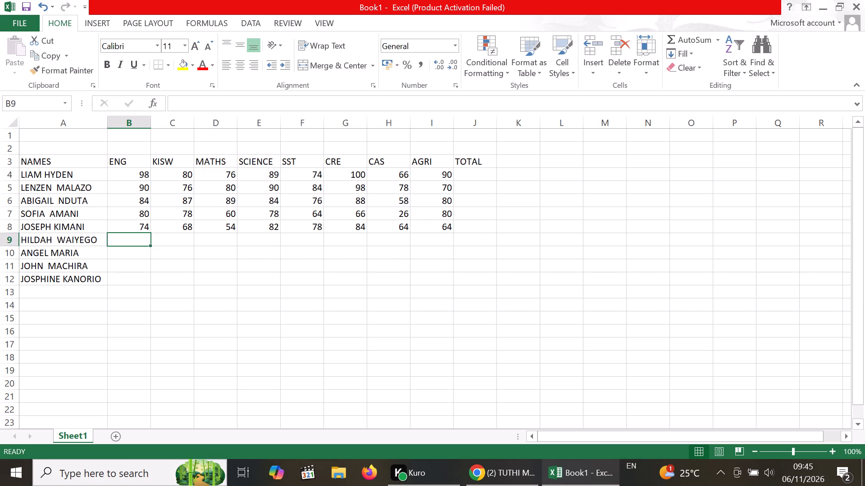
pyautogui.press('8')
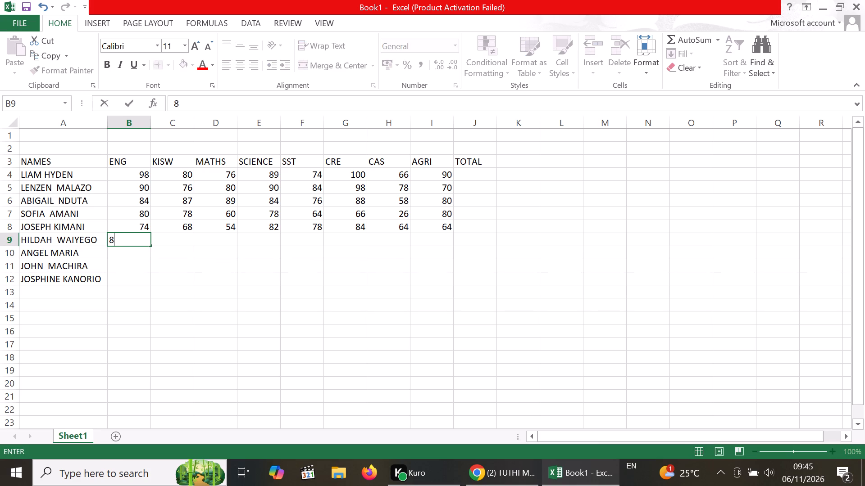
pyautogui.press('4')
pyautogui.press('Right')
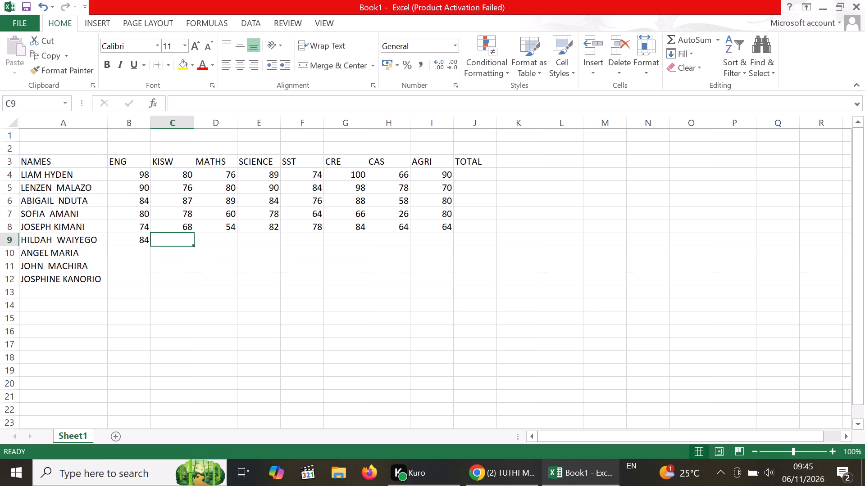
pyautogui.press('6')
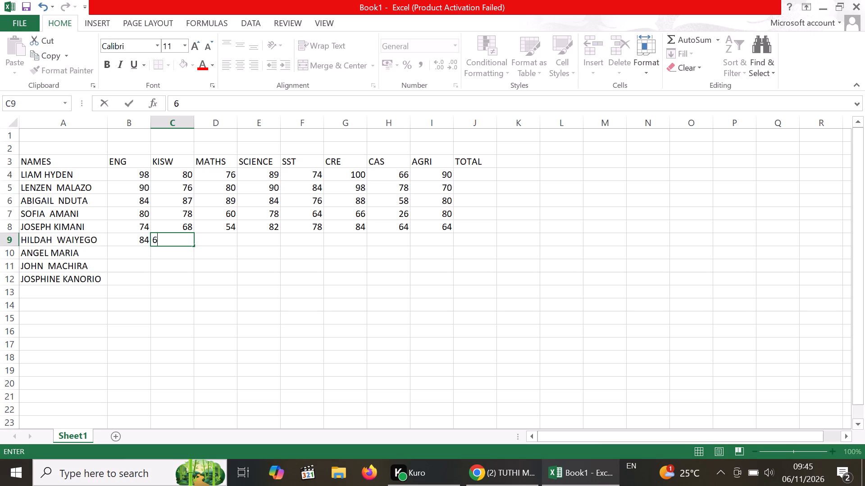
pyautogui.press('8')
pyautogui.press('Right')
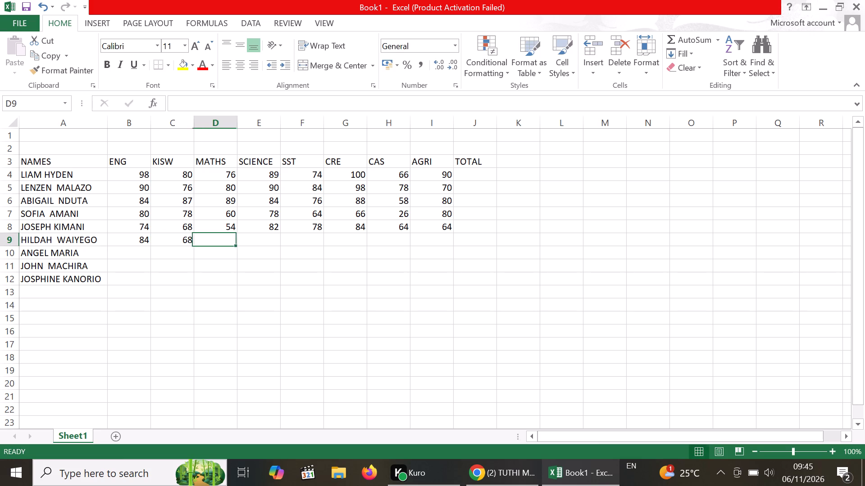
# Enter the sixth student's marks in row 9 for MATHS as 94 and SCIENCE as 67.
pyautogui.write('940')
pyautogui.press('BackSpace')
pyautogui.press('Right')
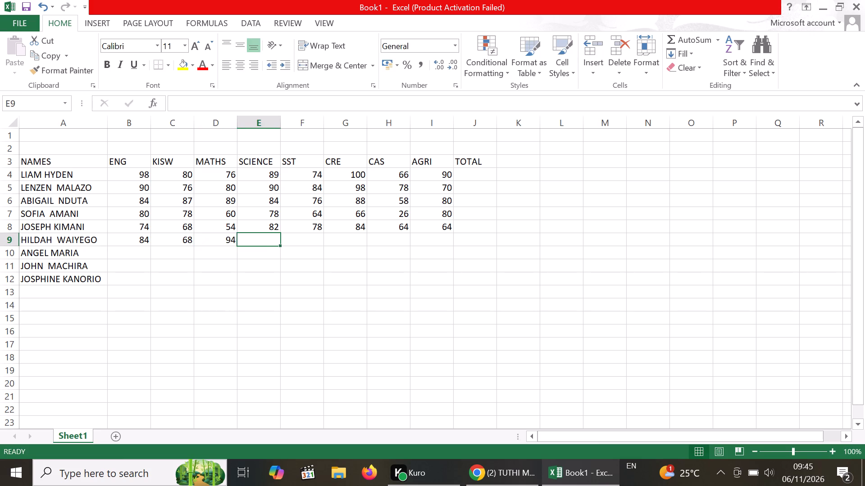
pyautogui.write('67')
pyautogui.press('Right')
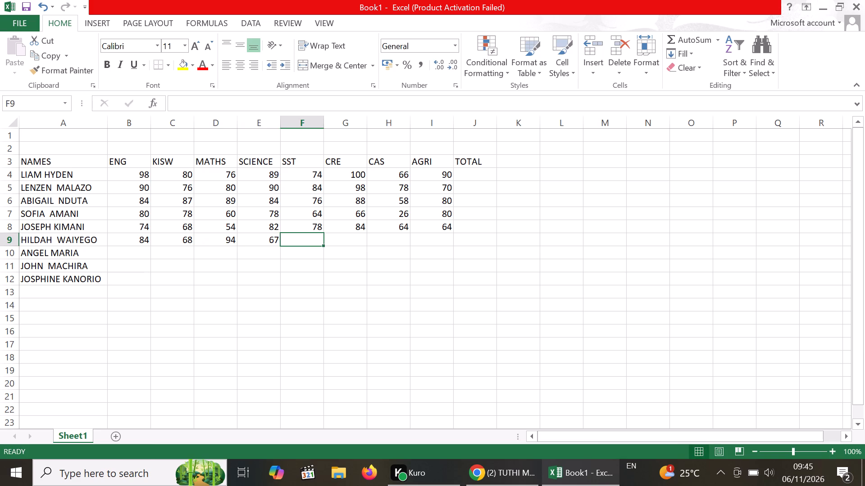
# Complete the sixth student's marks in row 9 with SST 36, CRE 46, CAS 38 and AGRI 72.
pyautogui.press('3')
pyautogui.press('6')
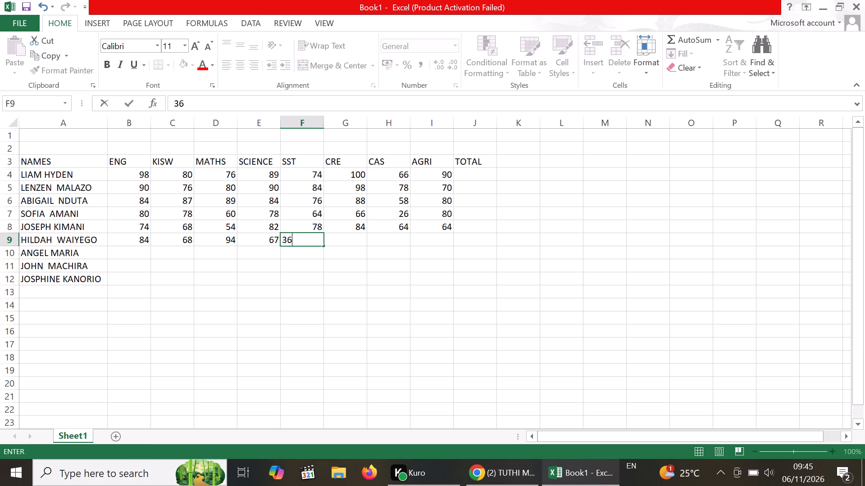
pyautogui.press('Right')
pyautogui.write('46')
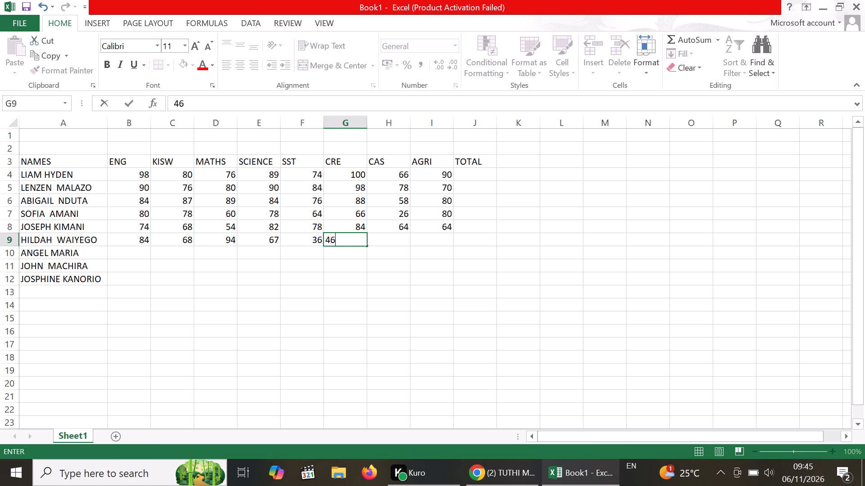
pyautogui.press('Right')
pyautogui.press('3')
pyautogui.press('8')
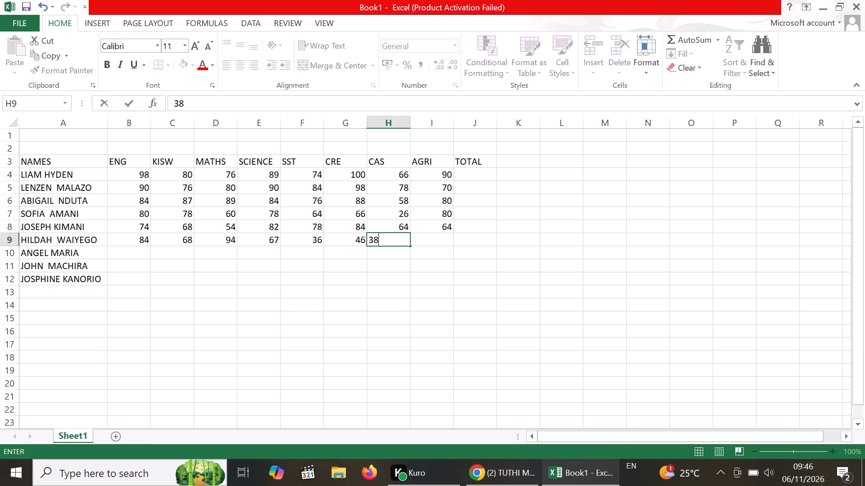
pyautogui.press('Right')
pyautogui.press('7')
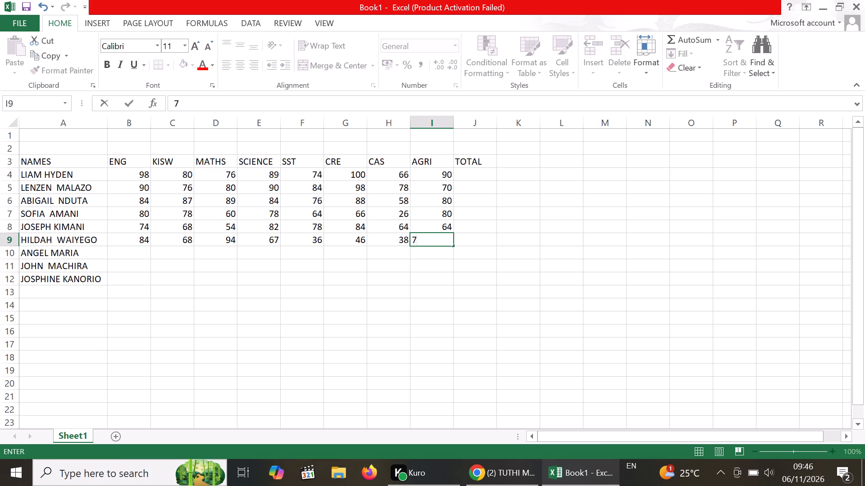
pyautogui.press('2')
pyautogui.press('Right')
# Enter the seventh student's first marks in row 10: ENG 76 and KISW 64.
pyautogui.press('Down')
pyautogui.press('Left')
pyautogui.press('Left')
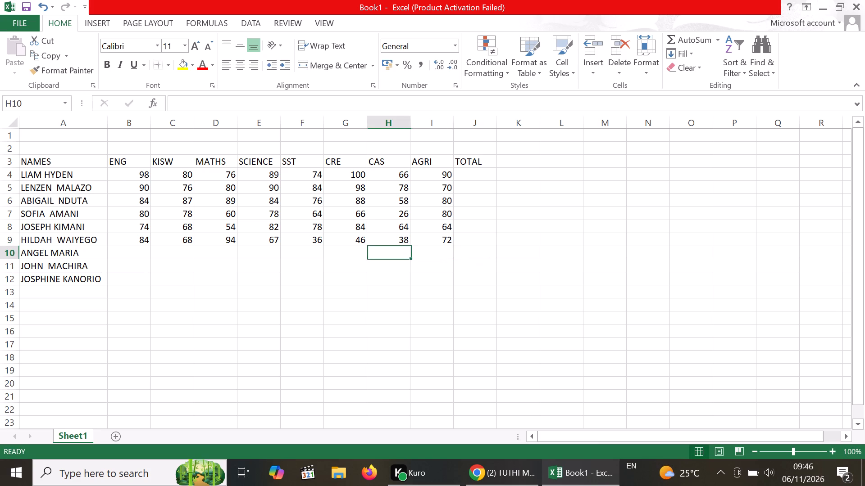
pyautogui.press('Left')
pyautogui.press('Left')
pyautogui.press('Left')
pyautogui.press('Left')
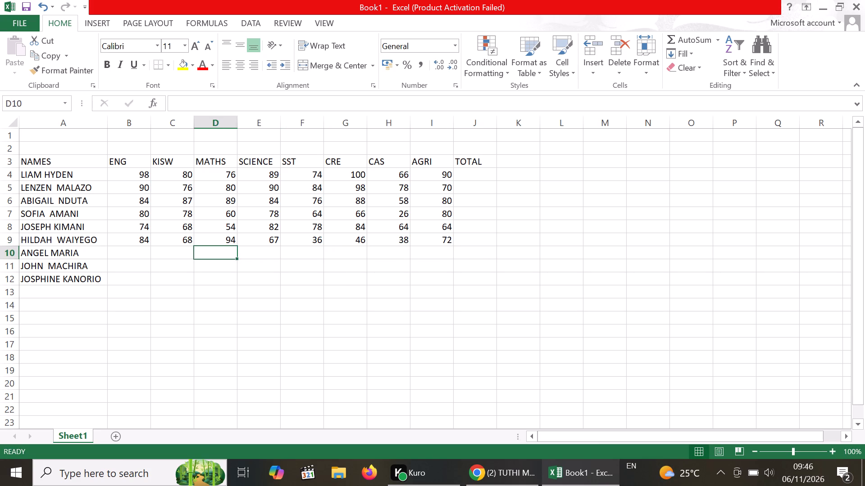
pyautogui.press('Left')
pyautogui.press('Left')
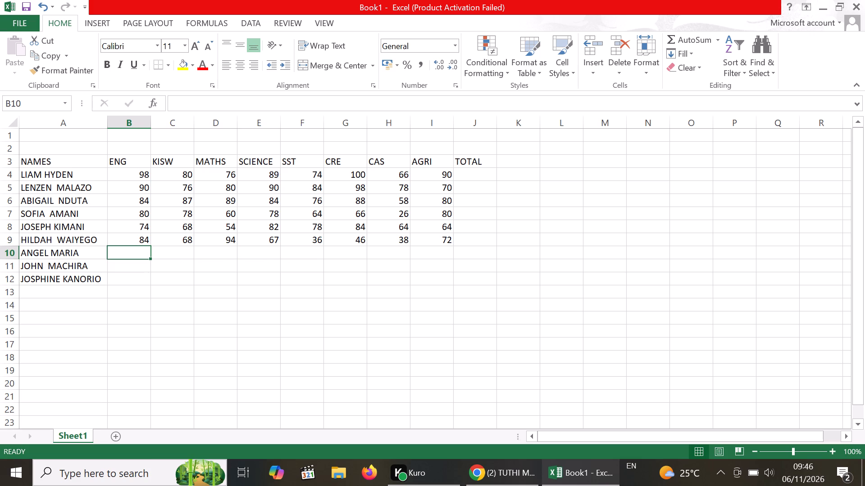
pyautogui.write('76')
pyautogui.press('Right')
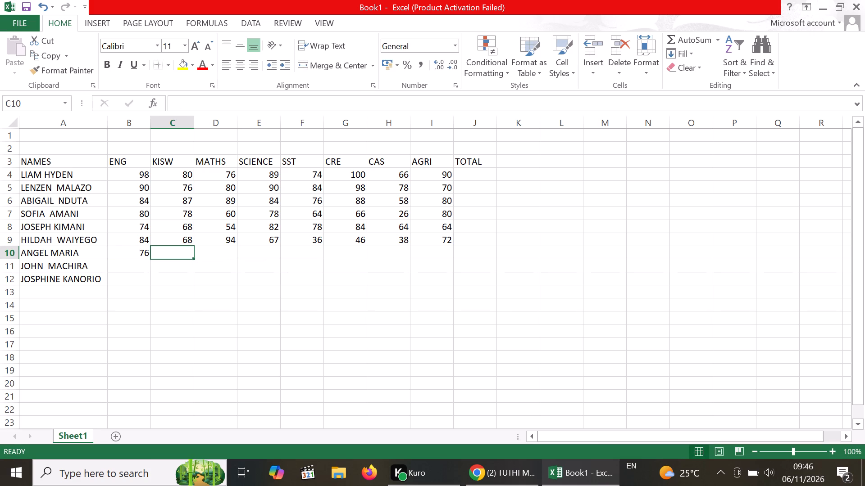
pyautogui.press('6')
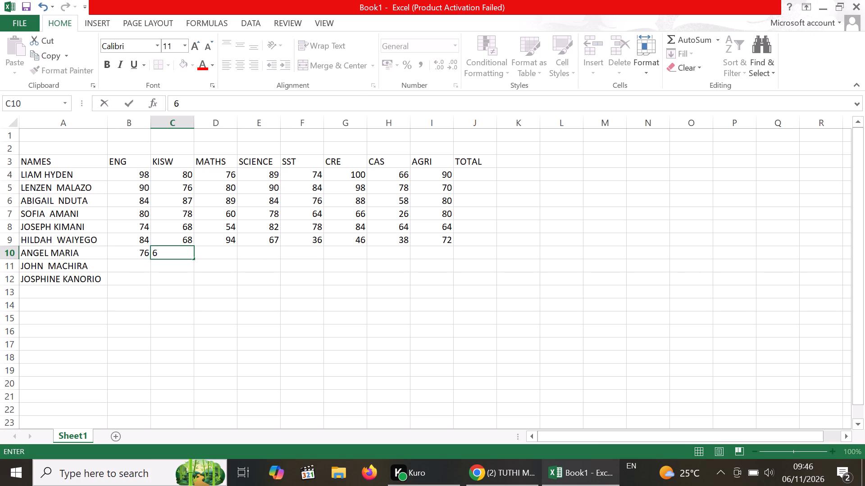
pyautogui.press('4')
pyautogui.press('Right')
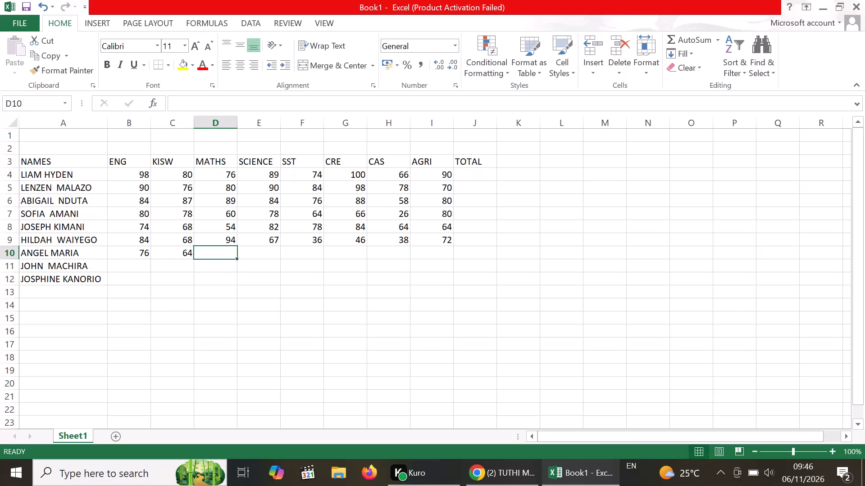
# Enter the seventh student's MATHS mark in row 10, starting with the digit 8.
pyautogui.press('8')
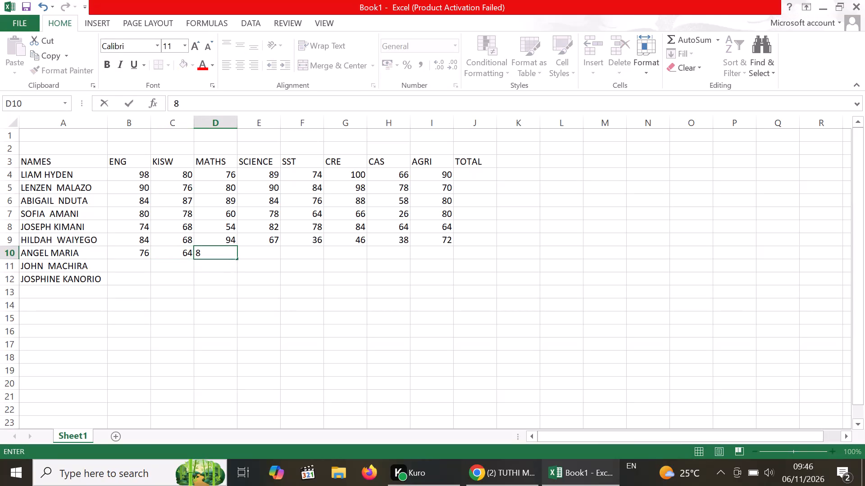
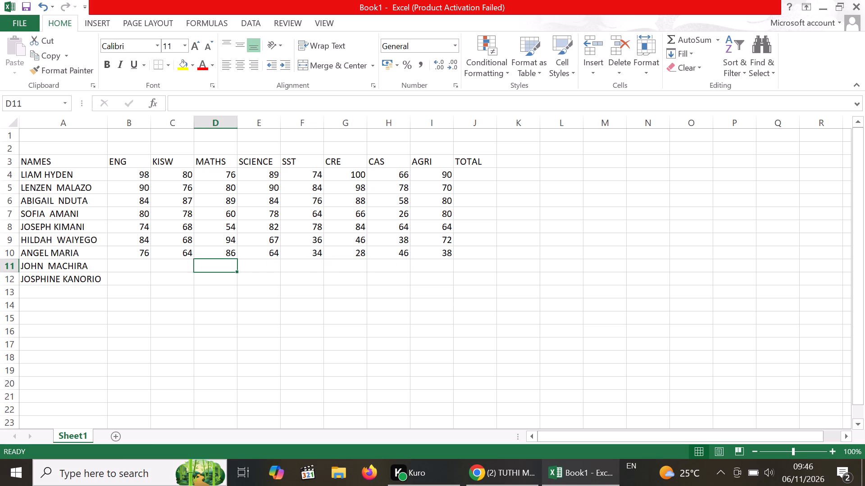
# Enter the eighth student's marks in row 11: ENG 44, KISW 63, MATHS 44 and SCIENCE 64.
pyautogui.press('Left')
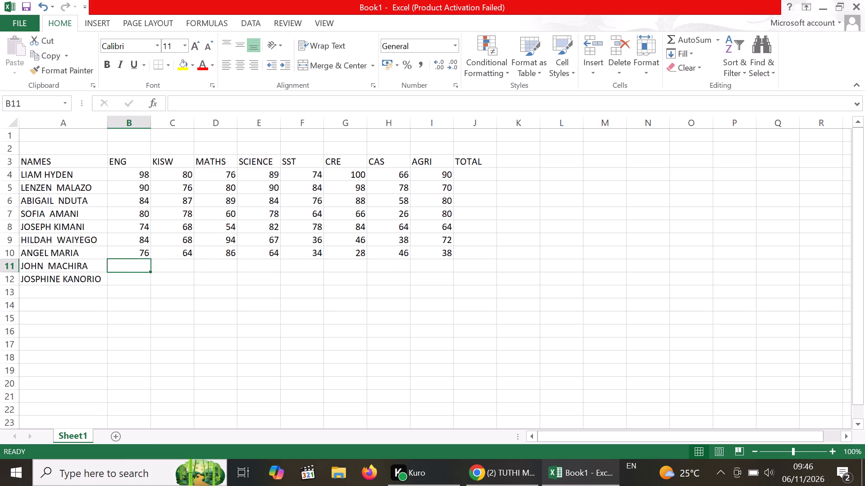
pyautogui.write('44')
pyautogui.press('Right')
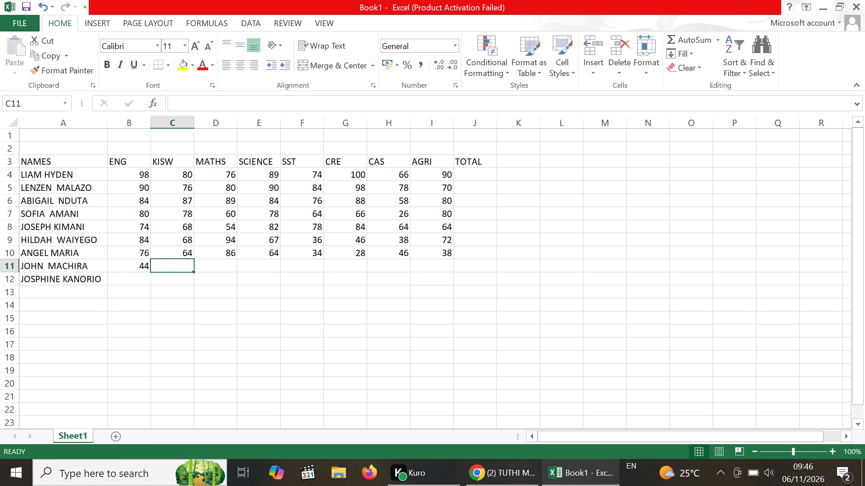
pyautogui.press('6')
pyautogui.press('3')
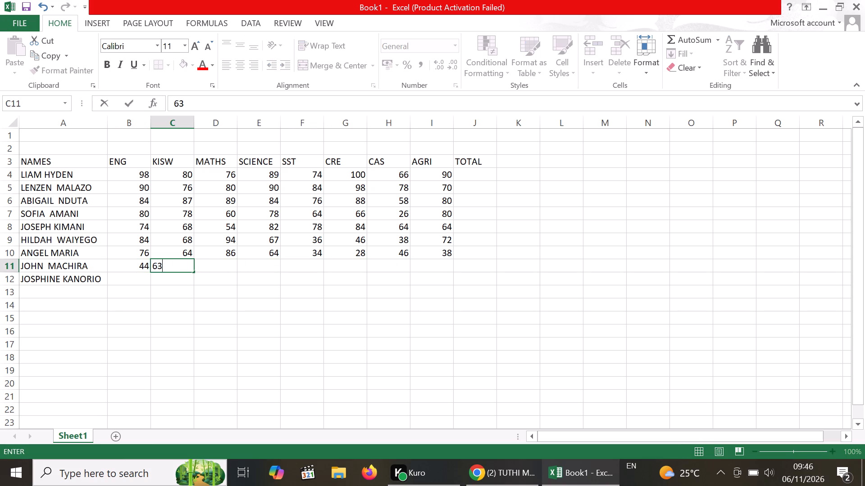
pyautogui.press('Right')
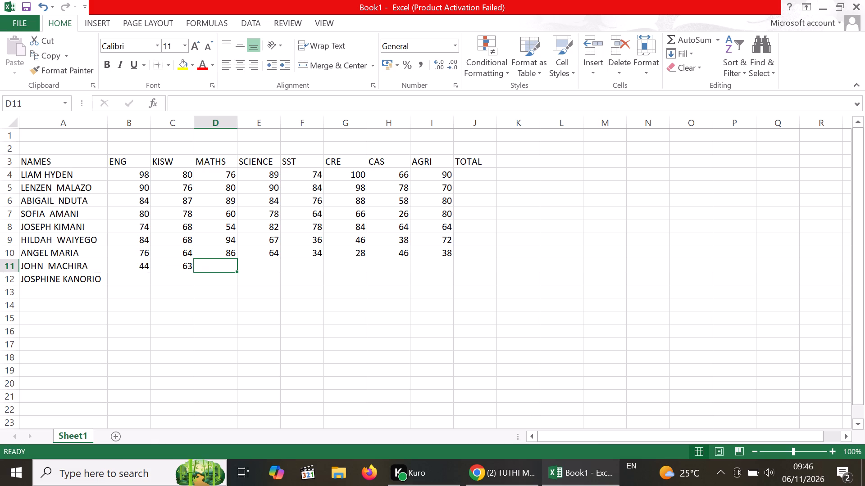
pyautogui.press('7')
pyautogui.press('Right')
pyautogui.press('5')
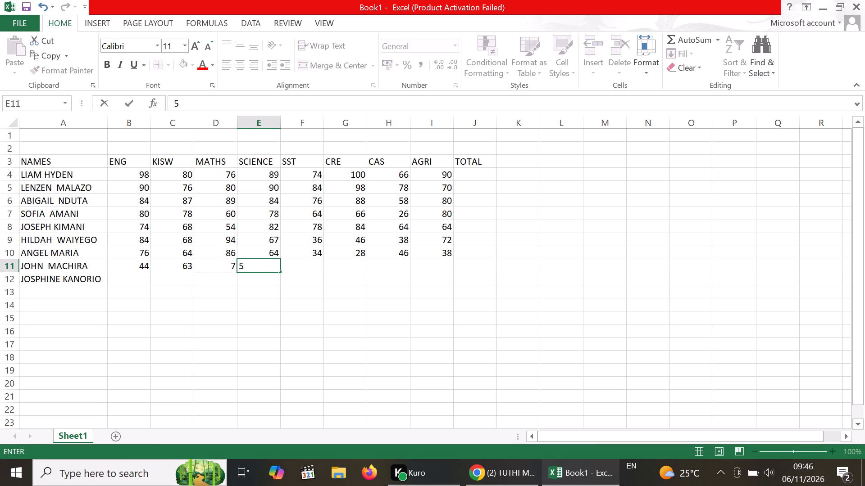
pyautogui.press('Left')
pyautogui.write('44')
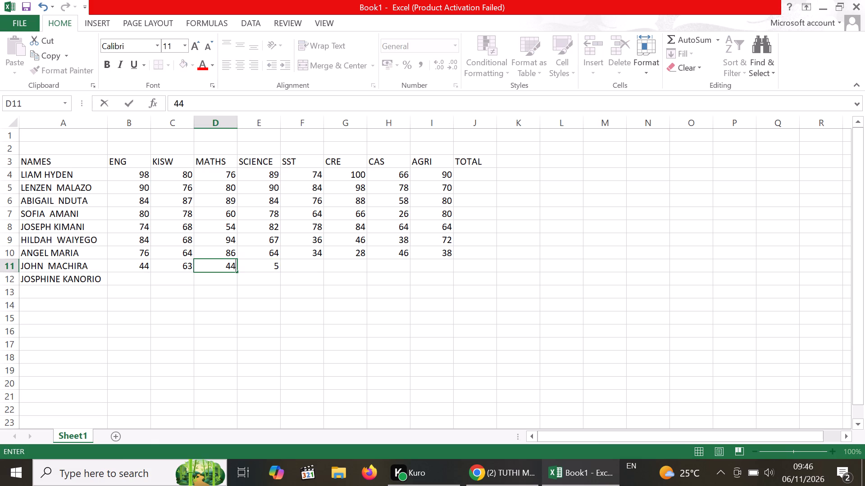
pyautogui.press('Right')
pyautogui.write('64')
pyautogui.press('Right')
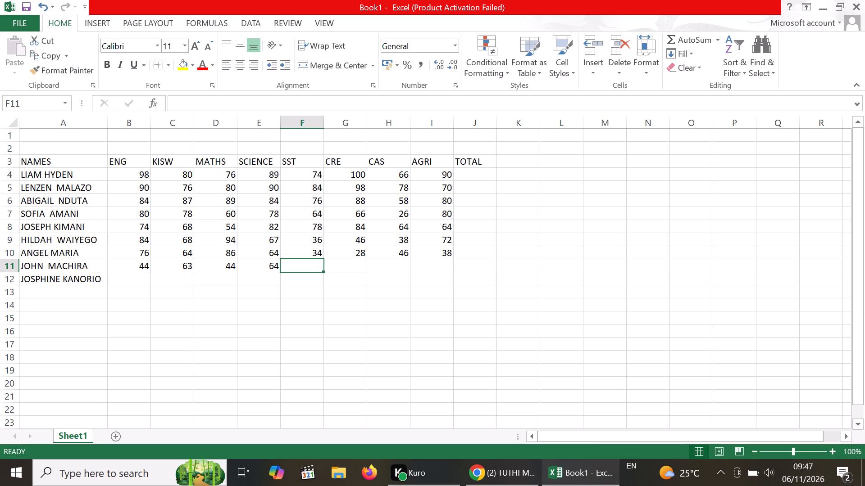
# Complete the eighth student's marks in row 11 with SST 54, CRE 32, CAS 32 and AGRI 27.
pyautogui.write('54')
pyautogui.press('Right')
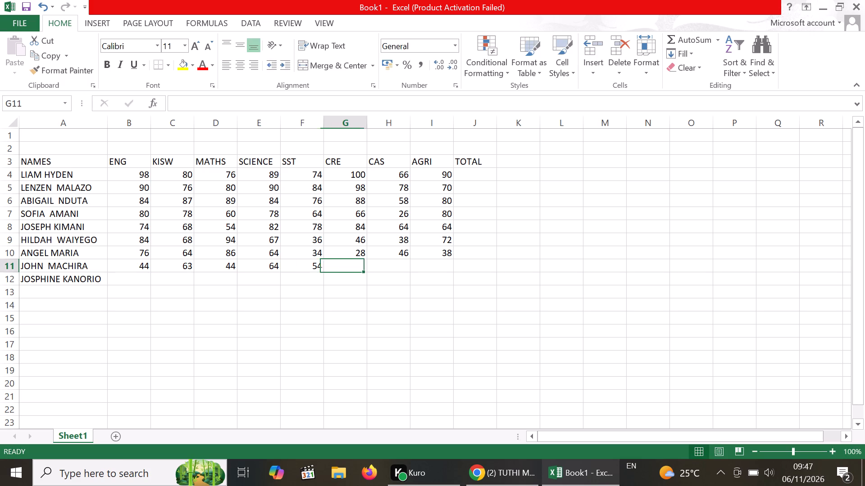
pyautogui.press('3')
pyautogui.press('2')
pyautogui.press('Right')
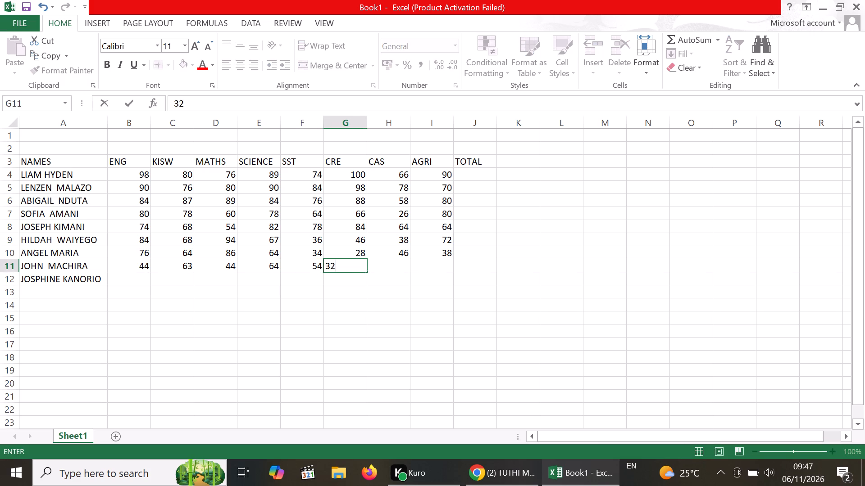
pyautogui.press('3')
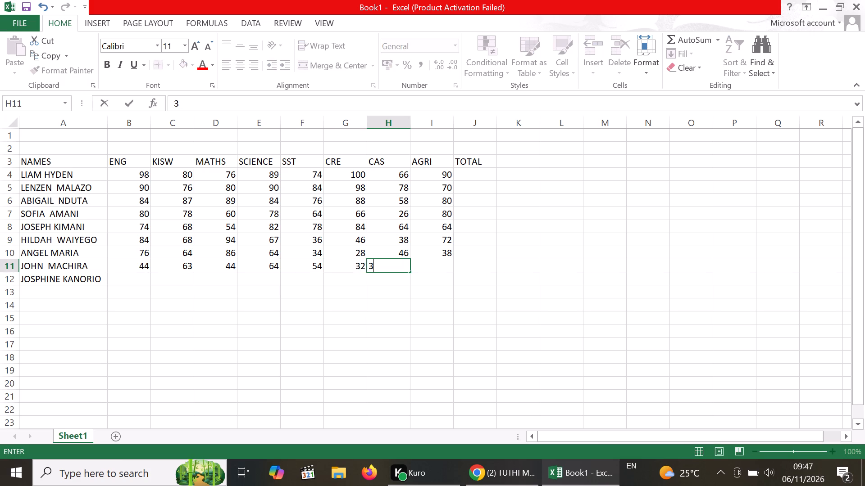
pyautogui.press('2')
pyautogui.press('Right')
pyautogui.press('2')
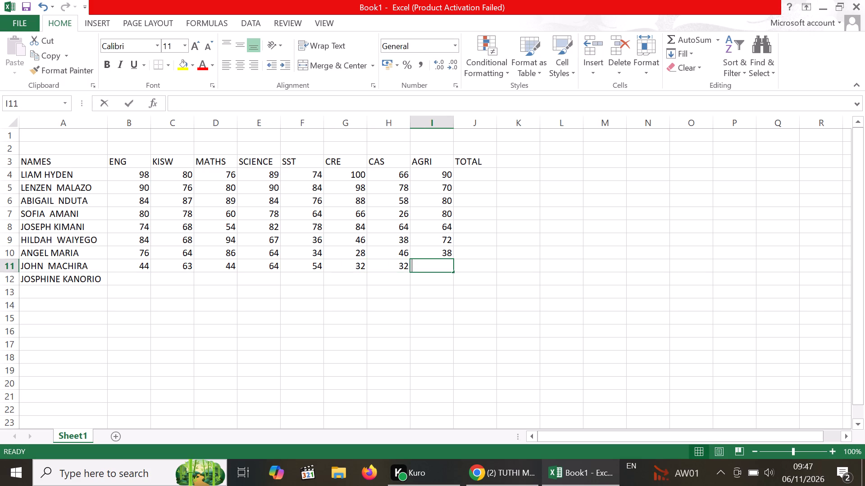
pyautogui.press('7')
pyautogui.press('Right')
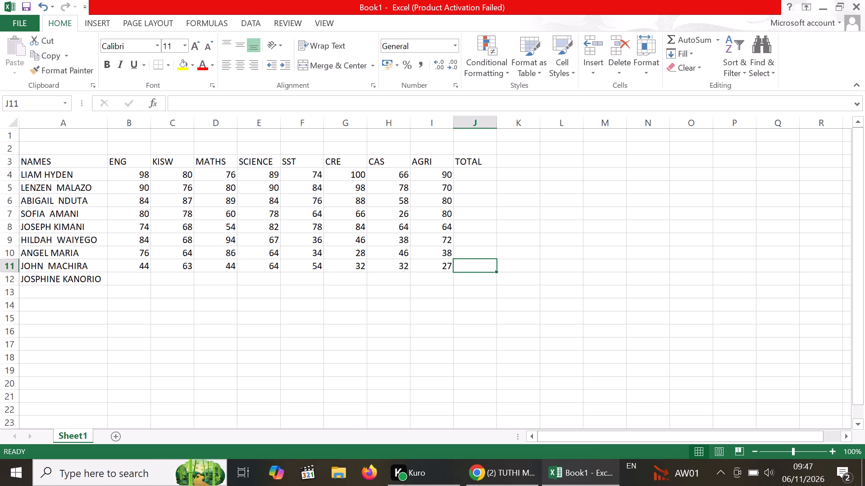
# Enter the ninth student's first marks in row 12: ENG 28 and KISW 40.
pyautogui.press('Down')
pyautogui.press('Left')
pyautogui.press('Left')
pyautogui.press('Left')
pyautogui.press('Left')
pyautogui.press('Left')
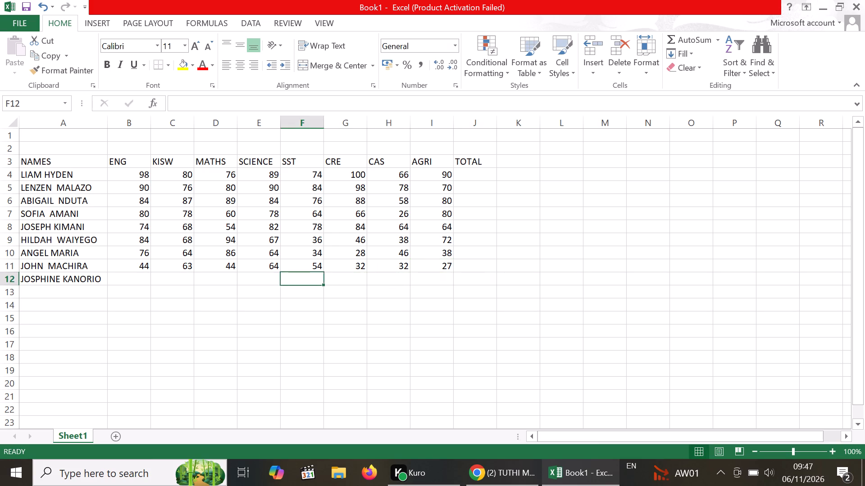
pyautogui.press('Left')
pyautogui.press('Left')
pyautogui.press('Left')
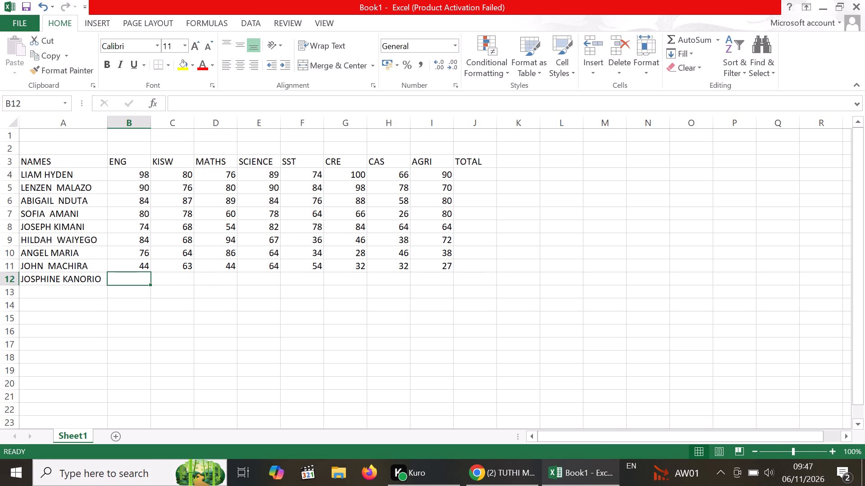
pyautogui.press('2')
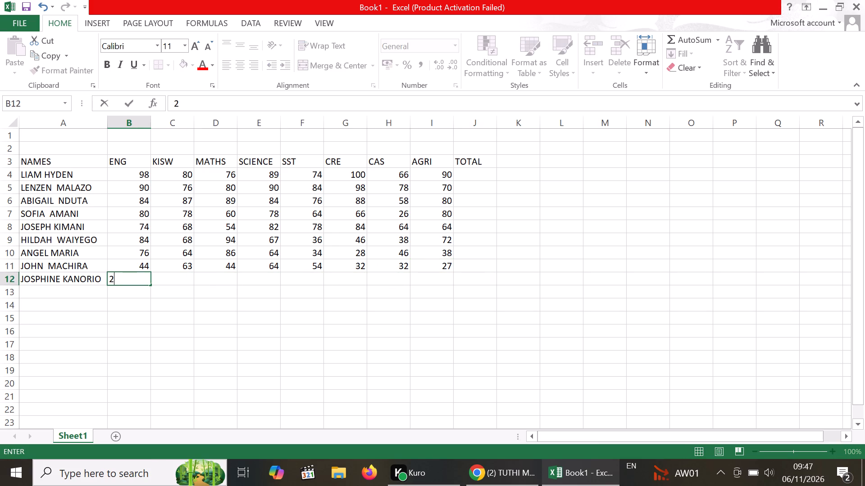
pyautogui.press('8')
pyautogui.press('Right')
pyautogui.press('4')
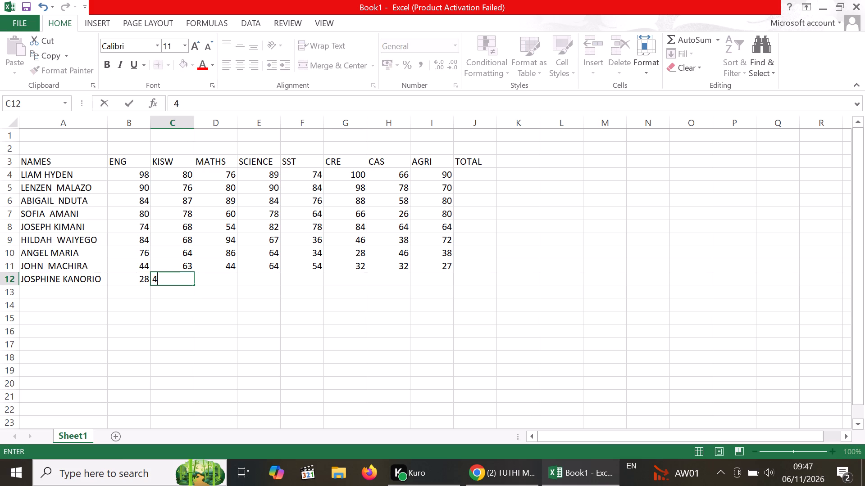
pyautogui.press('0')
pyautogui.press('Right')
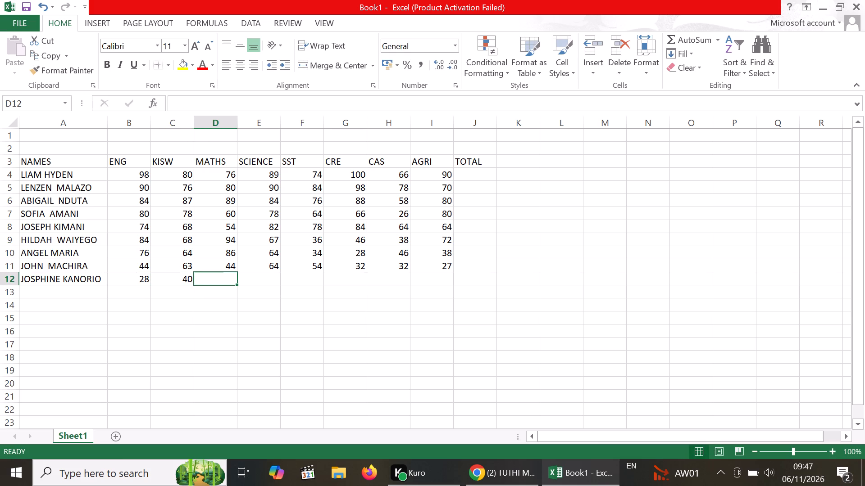
# Complete the ninth student's marks in row 12 with MATHS 34, SCIENCE 28, SST 46, CRE 26, CAS 86 and AGRI 34.
pyautogui.write('34')
pyautogui.press('Right')
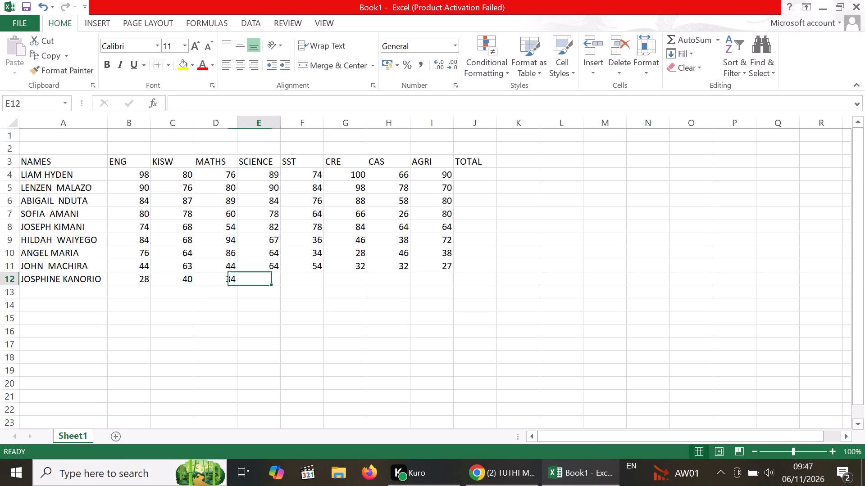
pyautogui.press('2')
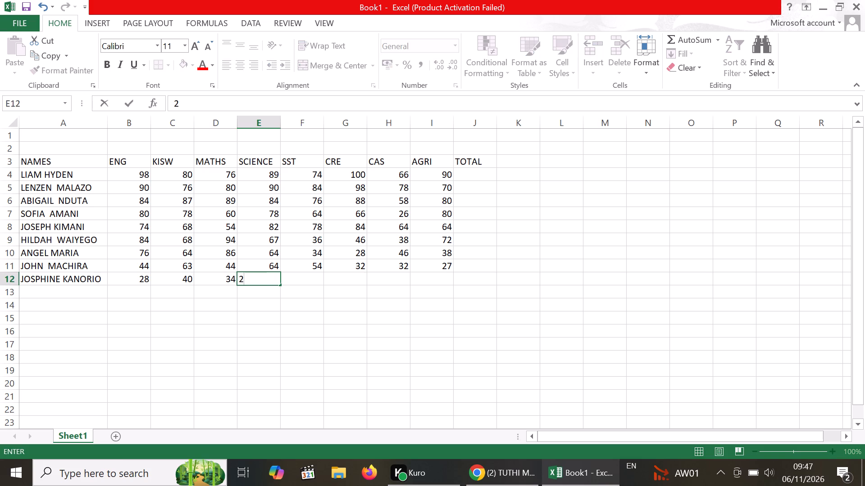
pyautogui.press('8')
pyautogui.press('Right')
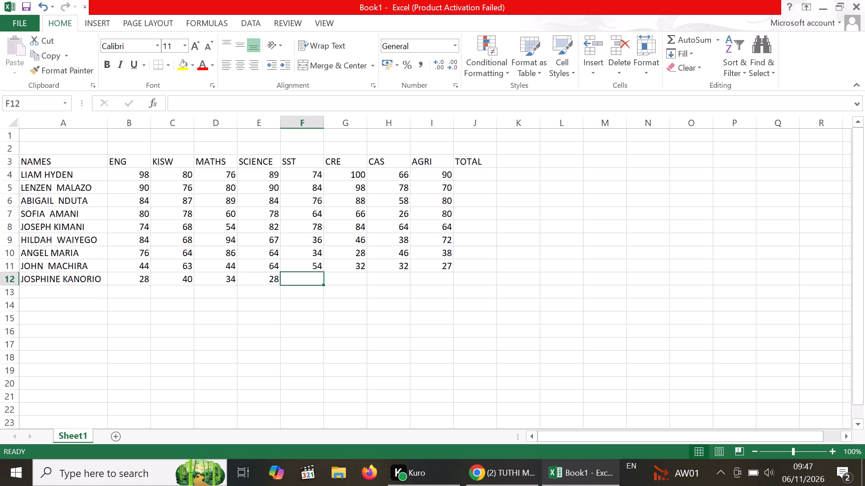
pyautogui.write('46')
pyautogui.press('Right')
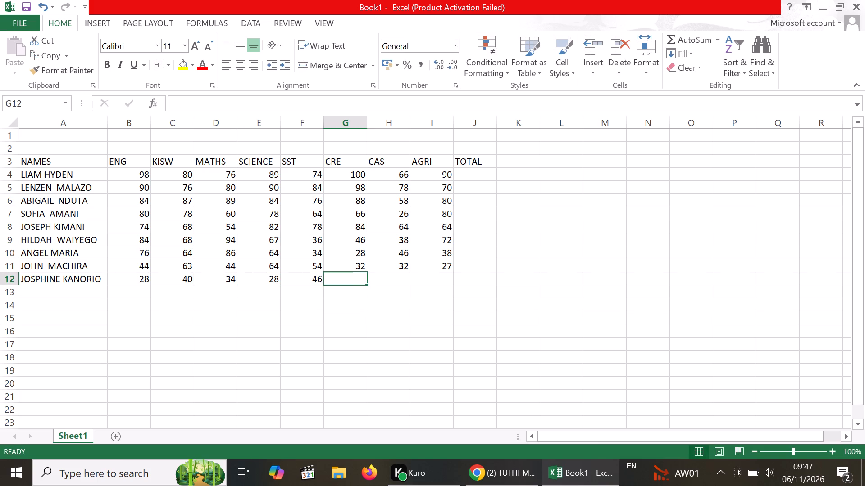
pyautogui.press('2')
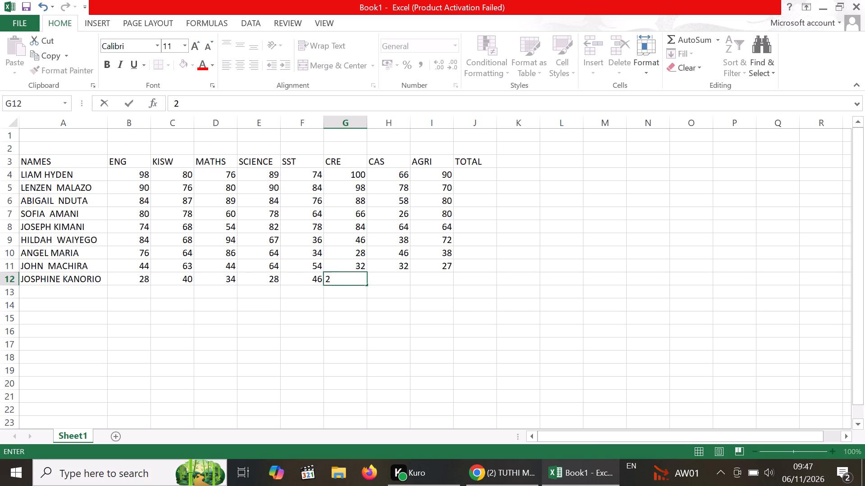
pyautogui.press('6')
pyautogui.press('Right')
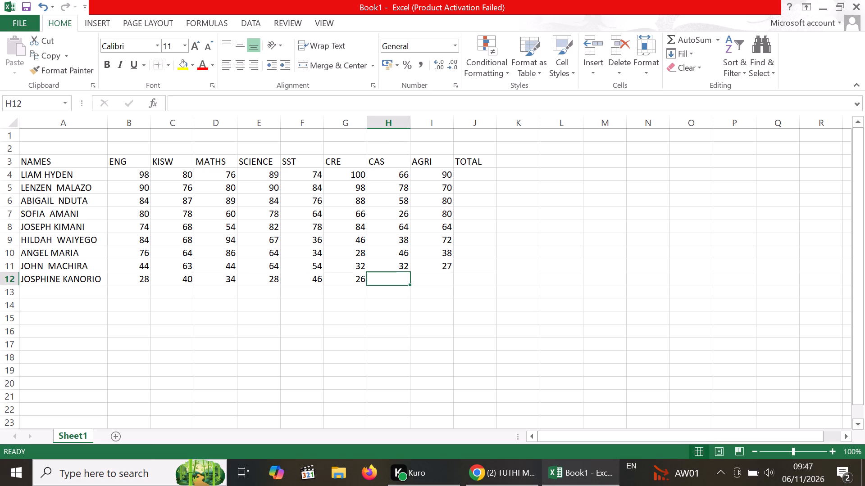
pyautogui.write('86')
pyautogui.press('Right')
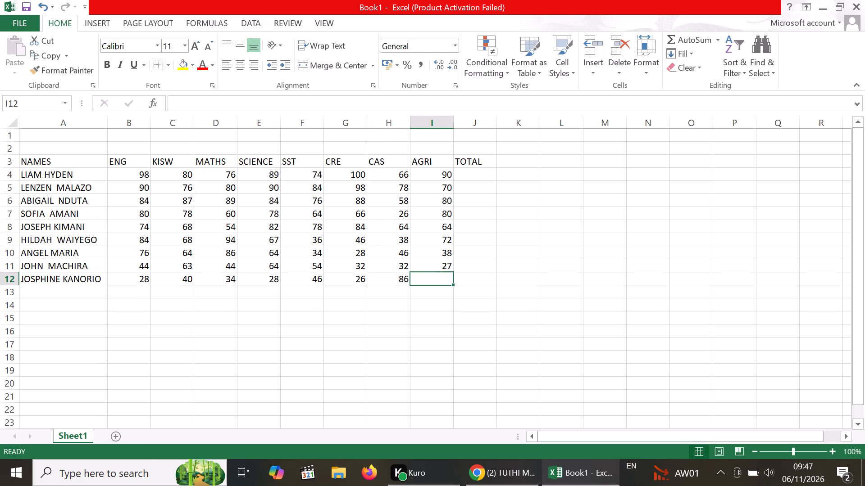
pyautogui.write('34')
pyautogui.press('Right')
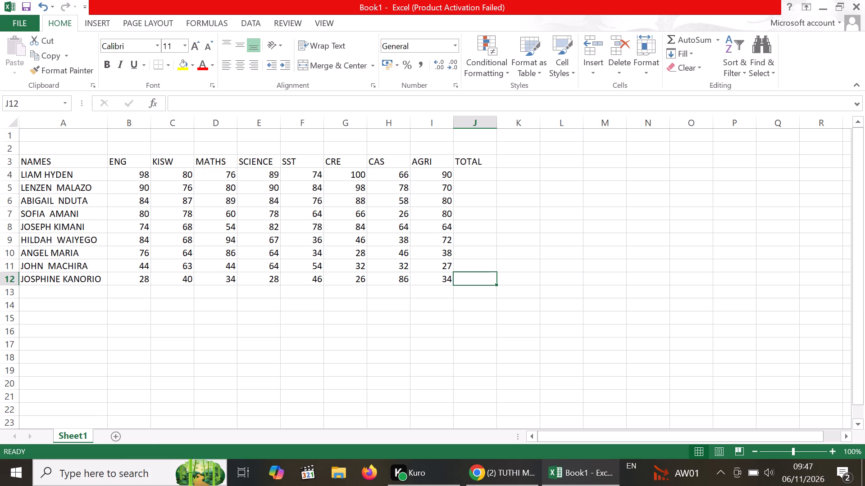
# Insert a SUM function over B4:I4 in cell J4 to total the first student's marks.
pyautogui.click(483, 176)
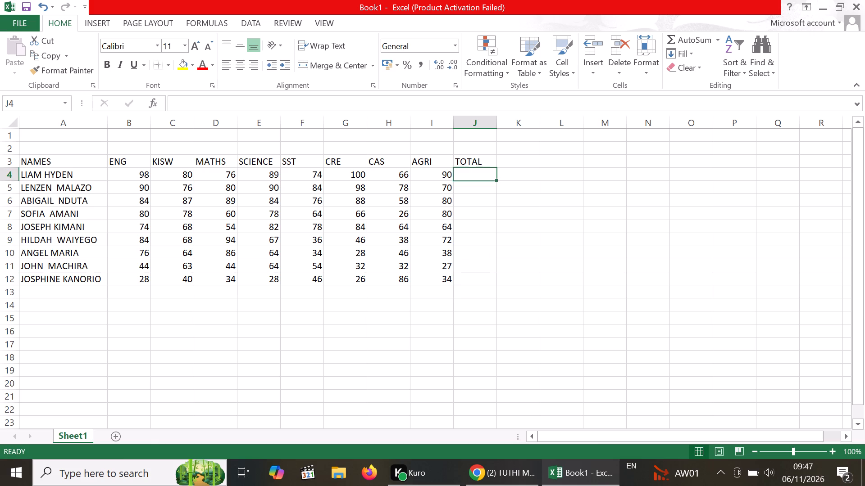
pyautogui.click(150, 100)
pyautogui.click(120, 200)
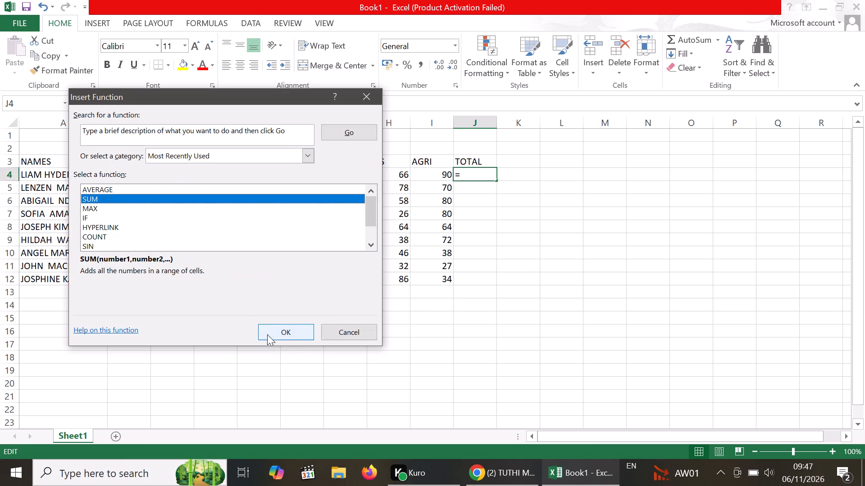
pyautogui.click(291, 336)
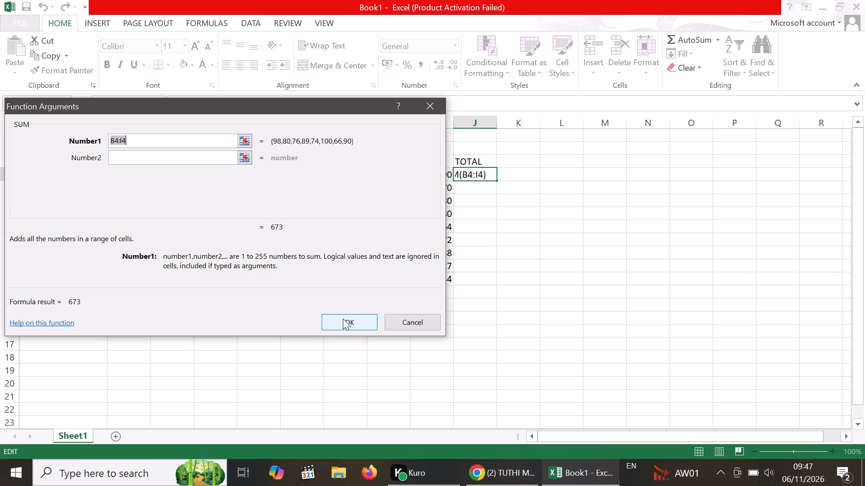
pyautogui.click(346, 321)
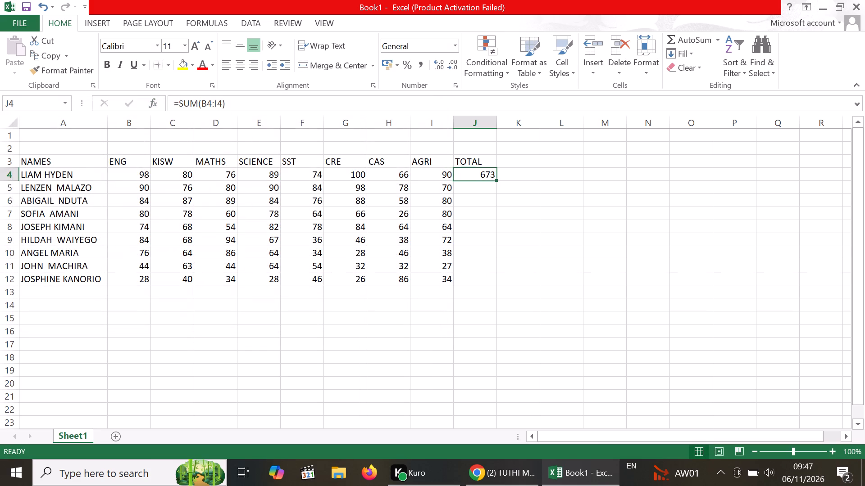
# Fill the total formula from J4 down the TOTAL column to the last student in row 12.
pyautogui.moveTo(496, 182); pyautogui.dragTo(488, 269)
pyautogui.scroll(1, 494, 197)
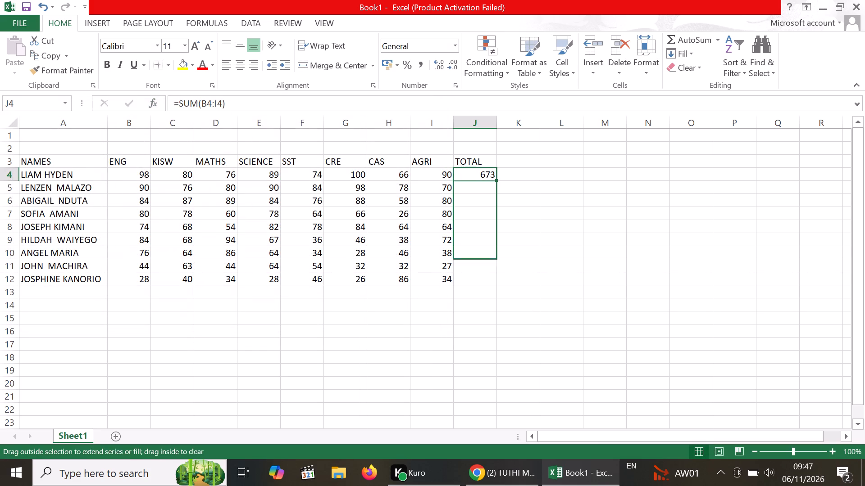
pyautogui.scroll(1, 488, 269)
pyautogui.moveTo(488, 269); pyautogui.dragTo(493, 281)
pyautogui.scroll(1, 493, 281)
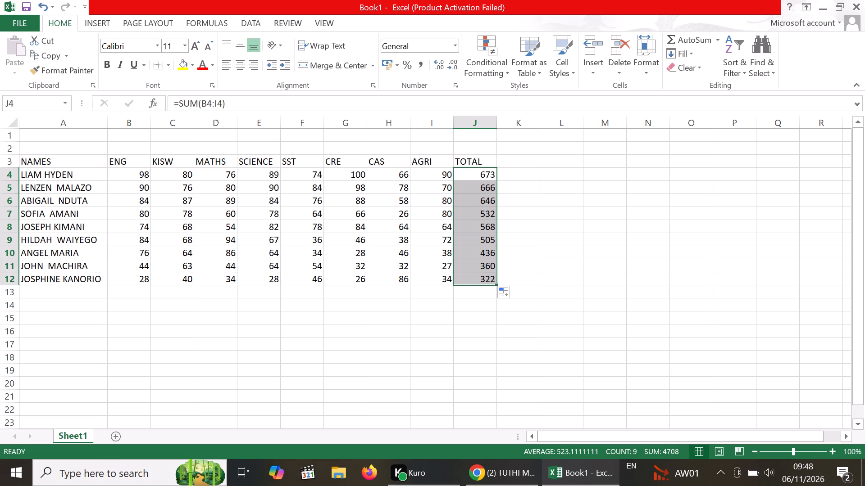
# Enter the row label MEAN SCORE in cell A13, below the last student's name.
pyautogui.click(50, 292)
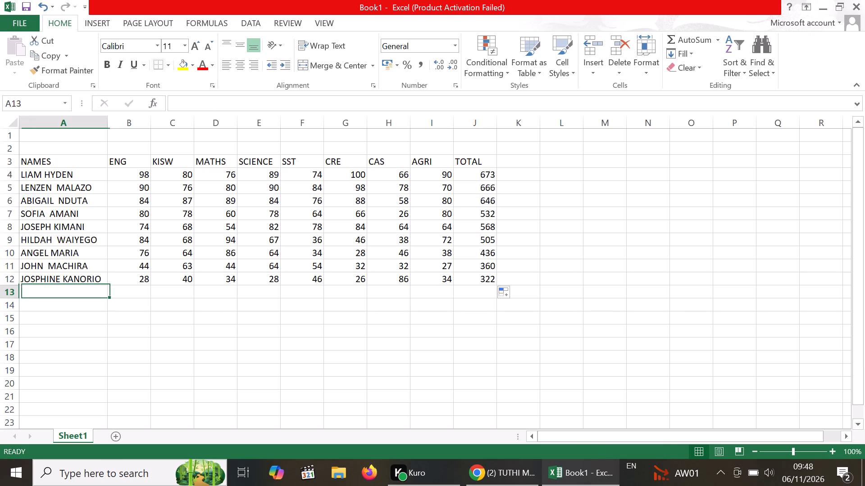
pyautogui.write('MEAN')
pyautogui.press('space')
pyautogui.write('SC')
pyautogui.press('o')
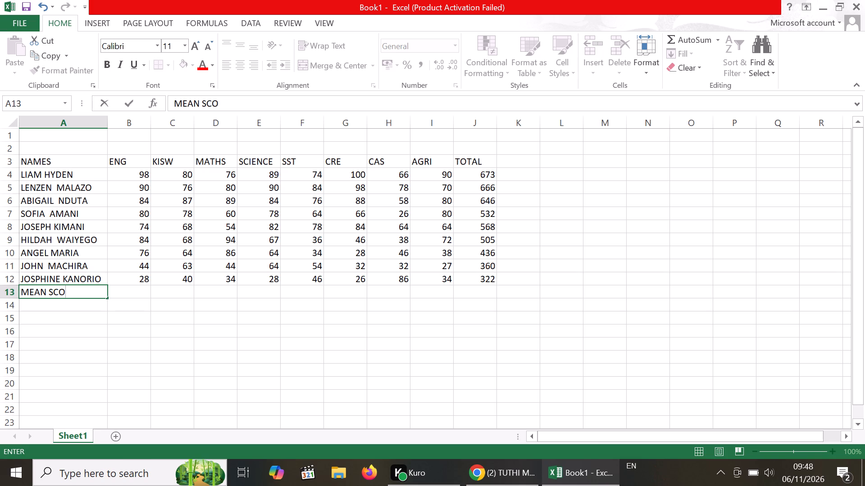
pyautogui.write('RE')
# Insert an AVERAGE function over B4:B12 in cell B13 to get the ENG mean.
pyautogui.click(143, 296)
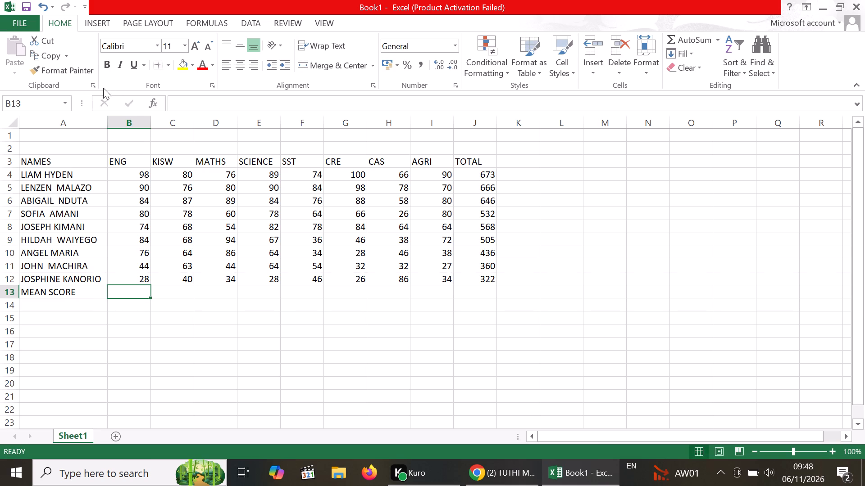
pyautogui.click(150, 103)
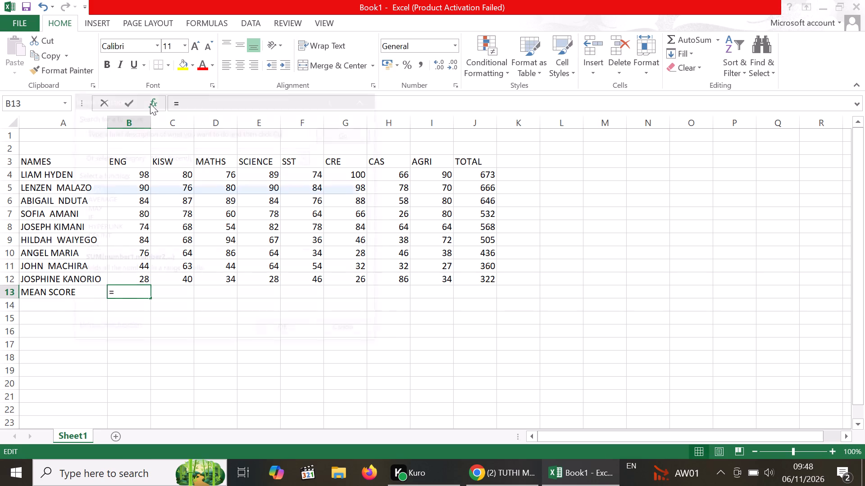
pyautogui.click(127, 199)
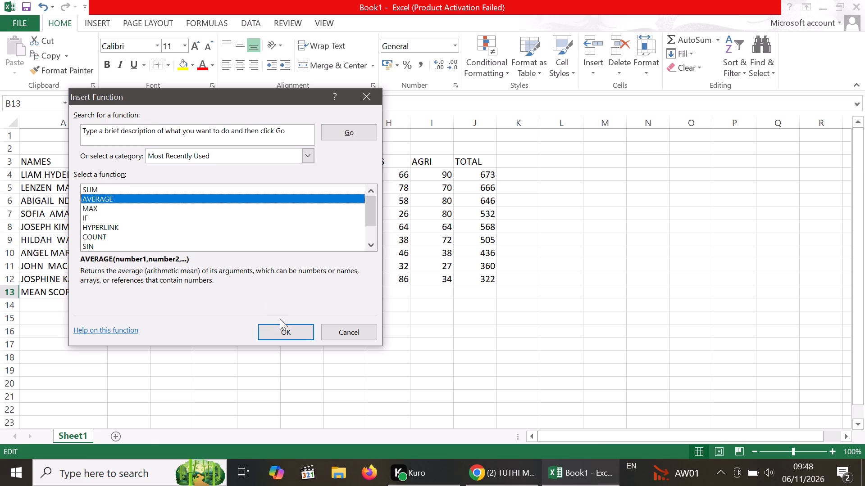
pyautogui.click(283, 329)
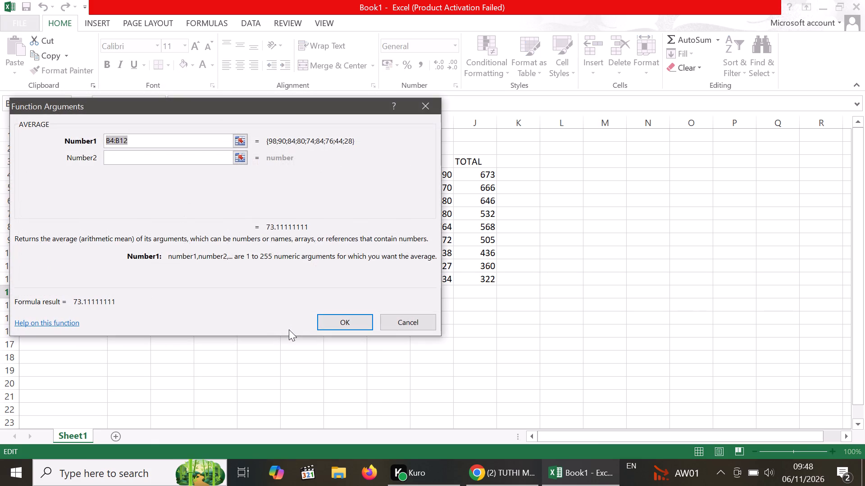
pyautogui.click(349, 322)
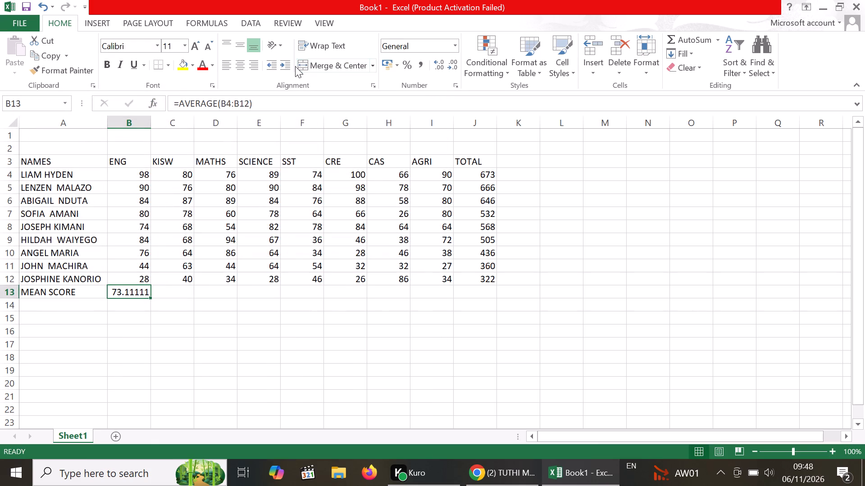
# Reduce the ENG mean in B13 to two decimal places.
pyautogui.click(455, 66)
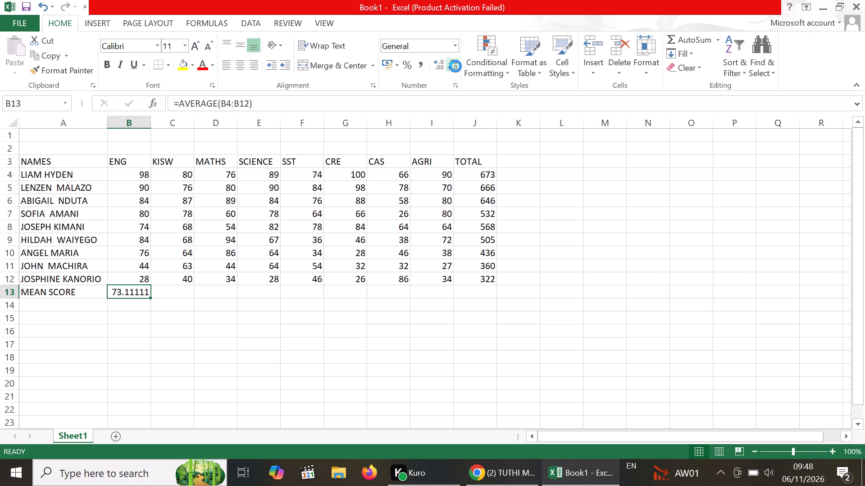
pyautogui.click(455, 66)
pyautogui.click(455, 66)
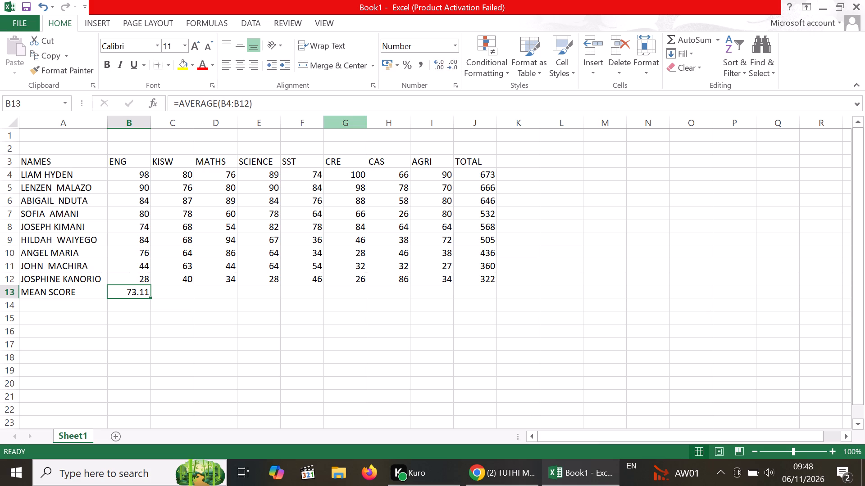
# Fill the average formula from B13 across the MEAN SCORE row to the TOTAL column in J13.
pyautogui.moveTo(151, 298); pyautogui.dragTo(154, 298)
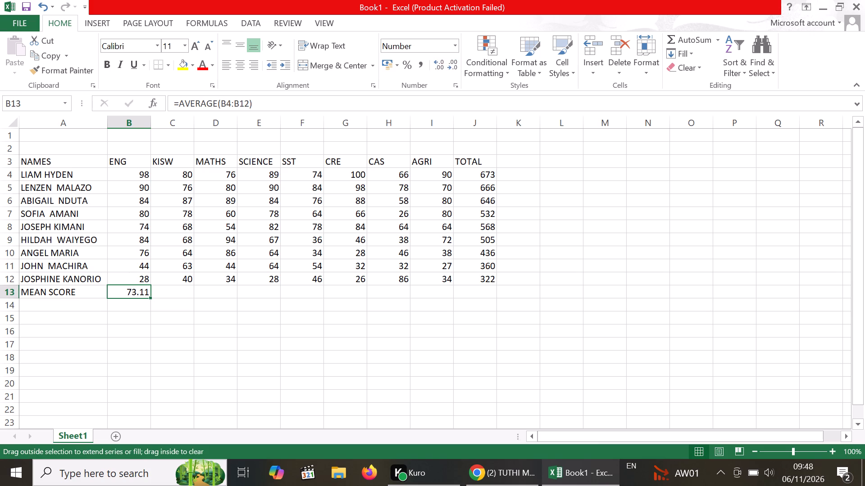
pyautogui.moveTo(154, 298); pyautogui.dragTo(500, 297)
pyautogui.hscroll(2, 172, 297)
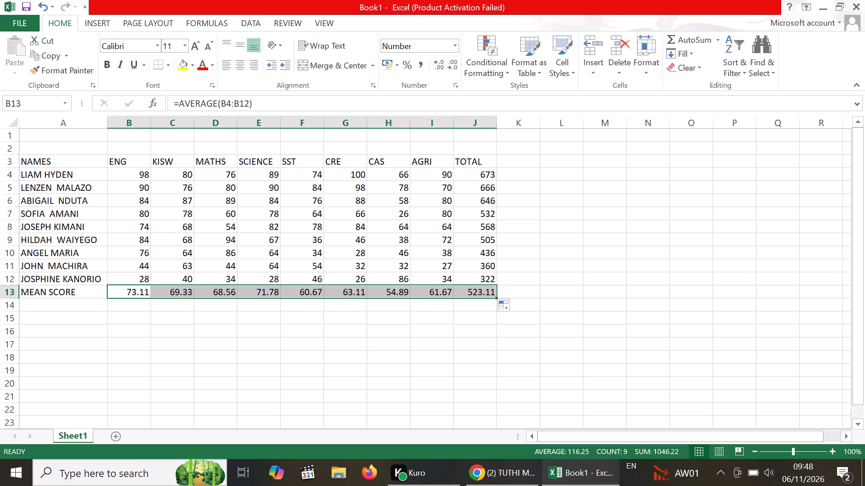
# Select the whole MEAN SCORE row 13 and look through the available fonts for a different typeface for it.
pyautogui.click(11, 292)
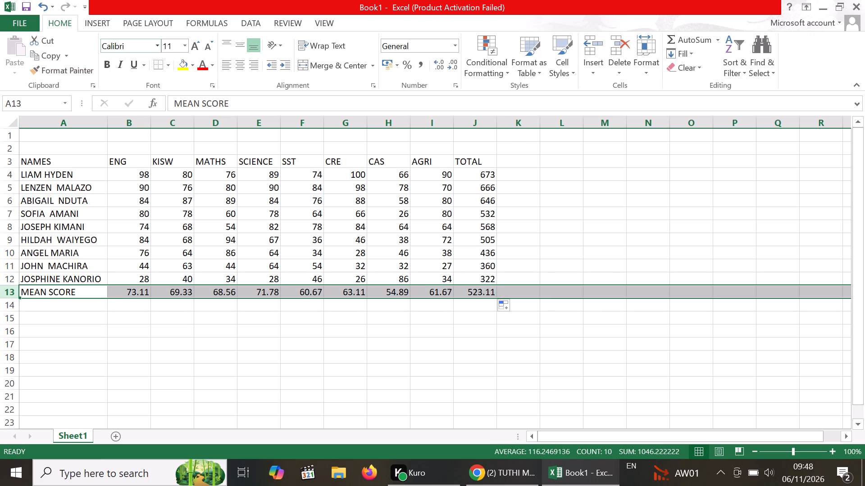
pyautogui.click(156, 46)
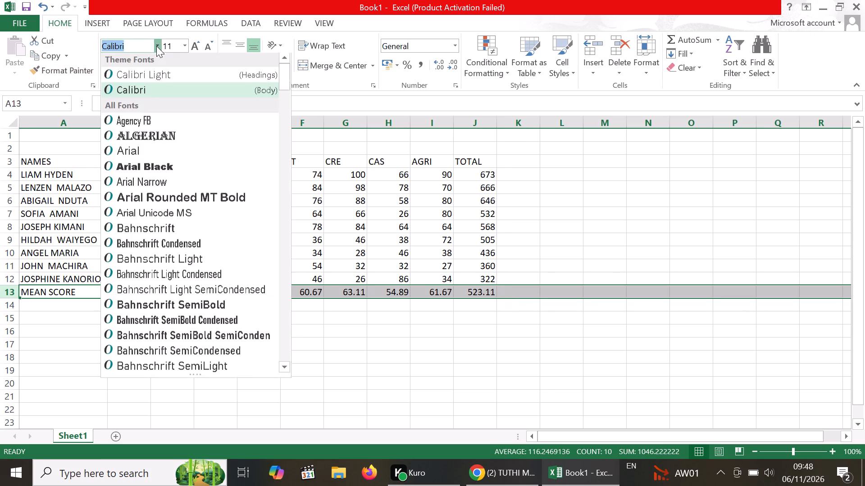
pyautogui.click(282, 365)
pyautogui.click(282, 365)
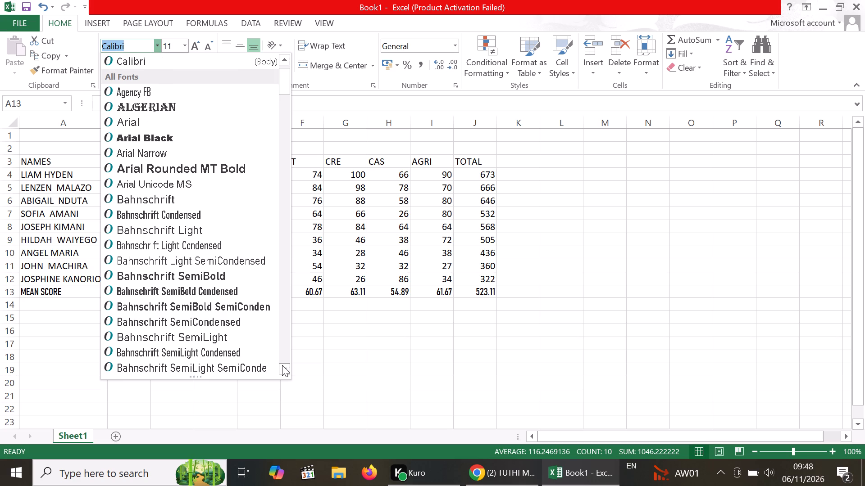
pyautogui.click(282, 365)
pyautogui.click(282, 365)
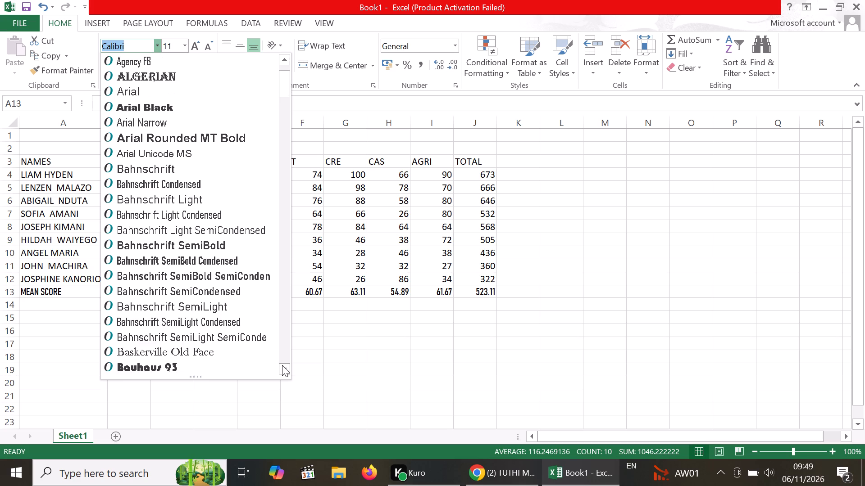
pyautogui.tripleClick(282, 365)
pyautogui.click(282, 365)
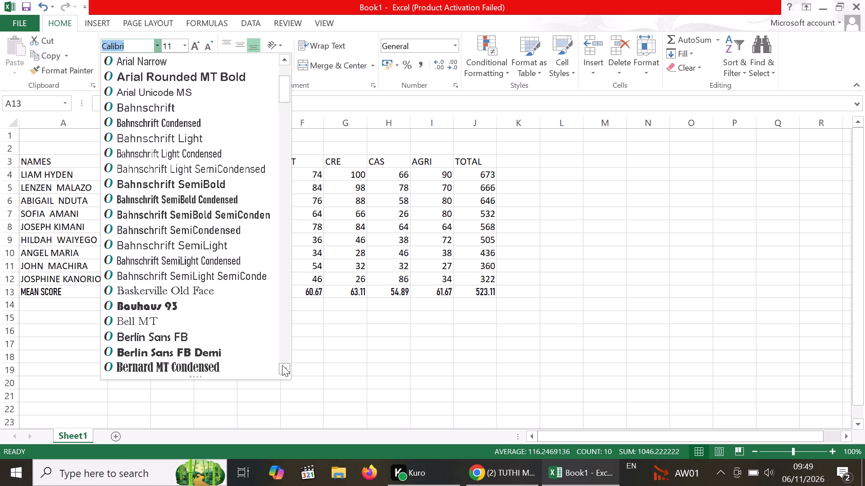
pyautogui.tripleClick(282, 365)
pyautogui.click(282, 365)
pyautogui.tripleClick(282, 365)
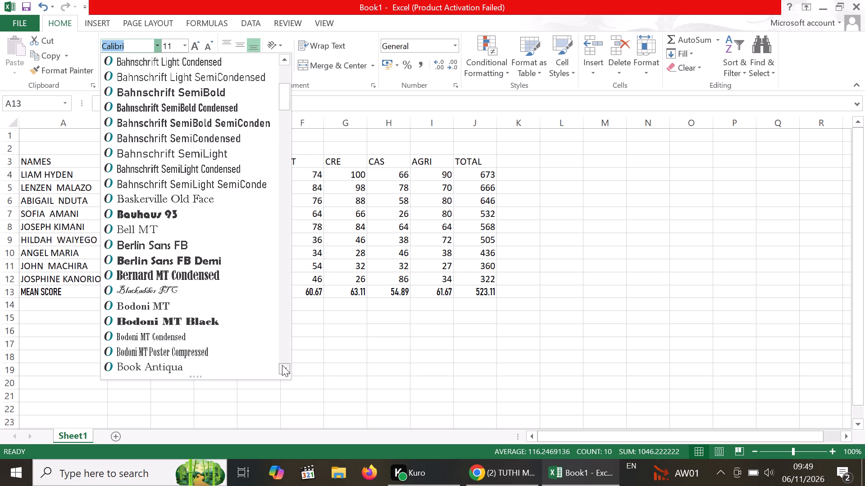
pyautogui.tripleClick(282, 365)
pyautogui.click(282, 365)
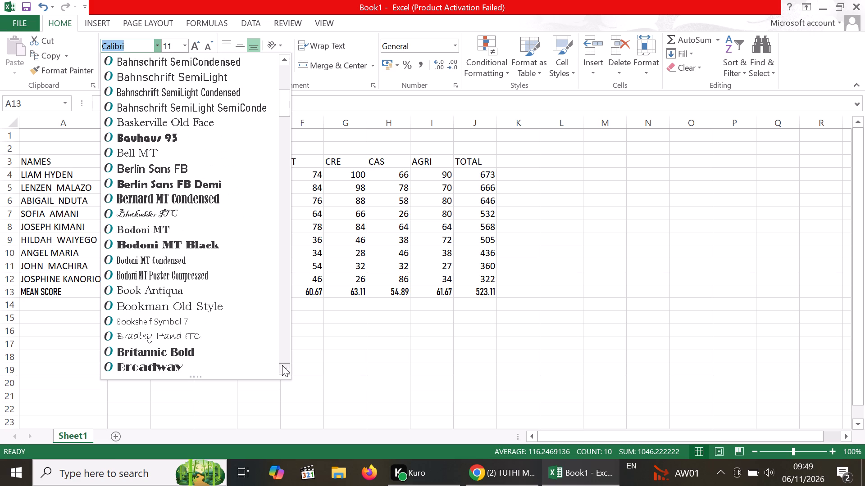
pyautogui.doubleClick(282, 365)
pyautogui.tripleClick(282, 365)
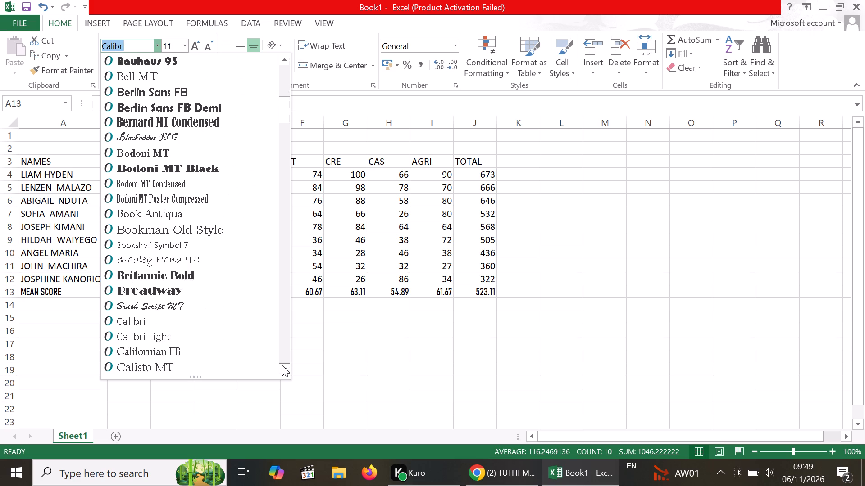
pyautogui.doubleClick(282, 365)
pyautogui.click(282, 365)
pyautogui.tripleClick(282, 365)
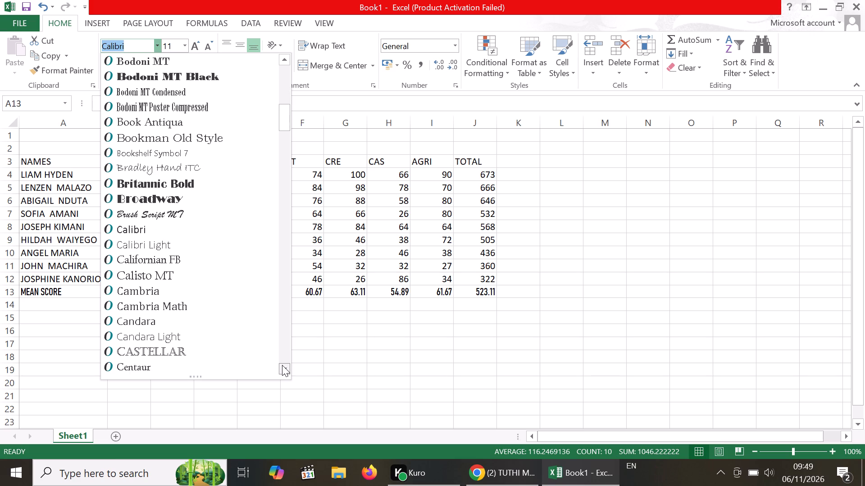
pyautogui.doubleClick(282, 365)
pyautogui.click(282, 365)
pyautogui.click(282, 365)
pyautogui.doubleClick(282, 365)
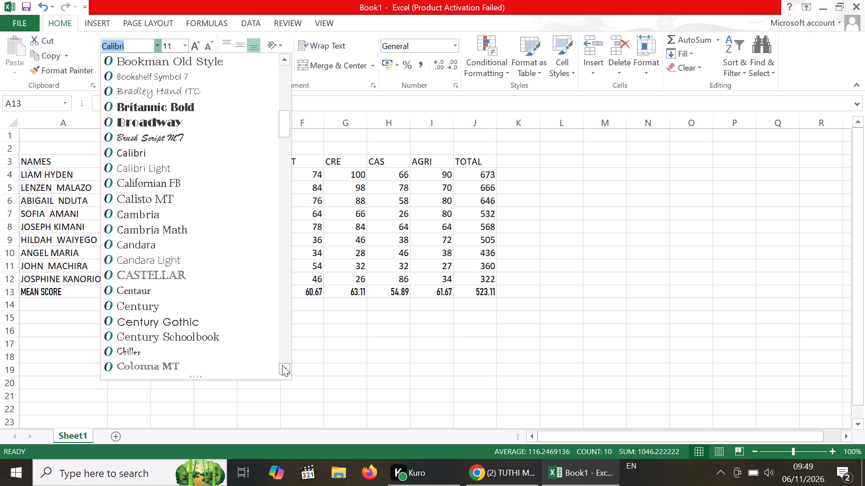
pyautogui.click(282, 365)
pyautogui.doubleClick(282, 365)
pyautogui.click(282, 365)
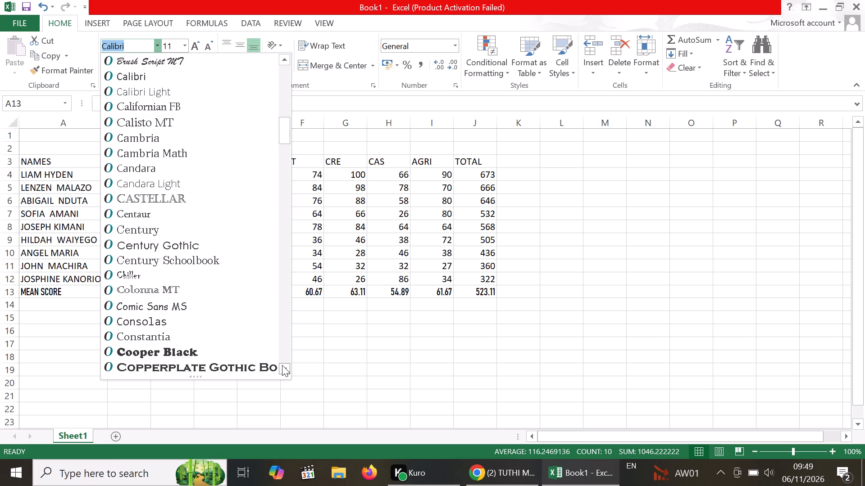
pyautogui.click(282, 365)
pyautogui.click(282, 365)
pyautogui.click(282, 365)
pyautogui.tripleClick(282, 365)
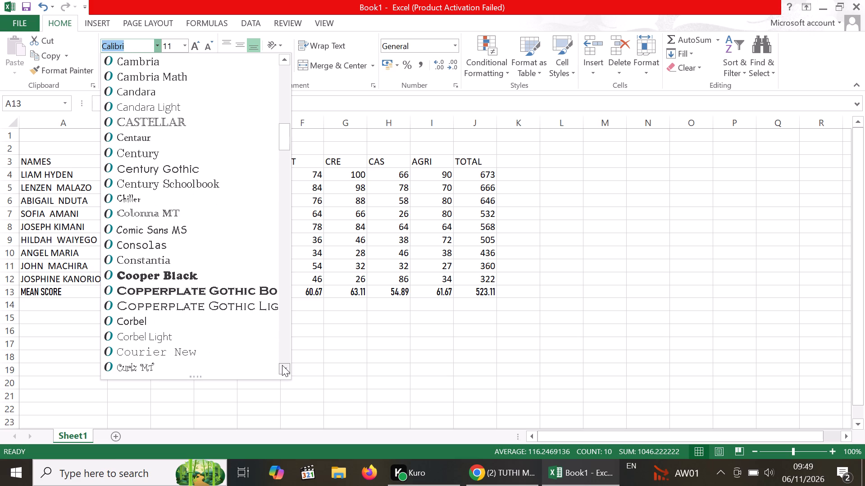
pyautogui.tripleClick(282, 365)
pyautogui.tripleClick(282, 365)
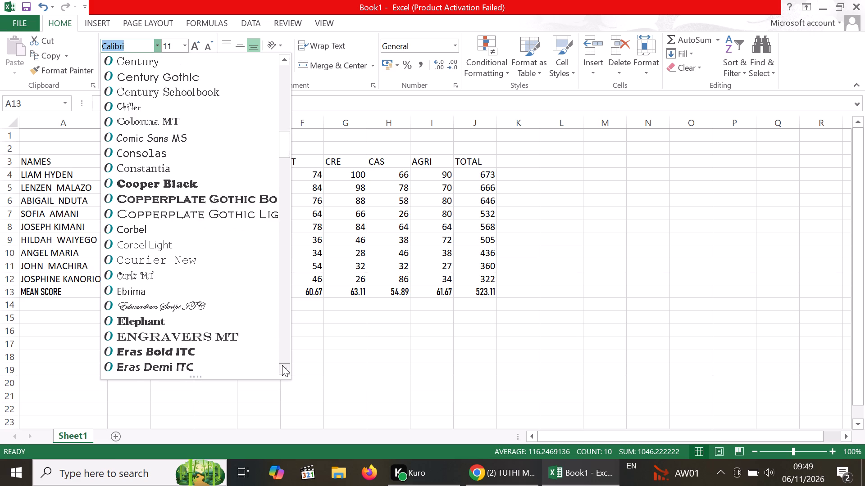
pyautogui.tripleClick(282, 365)
pyautogui.tripleClick(282, 365)
pyautogui.tripleClick(282, 365)
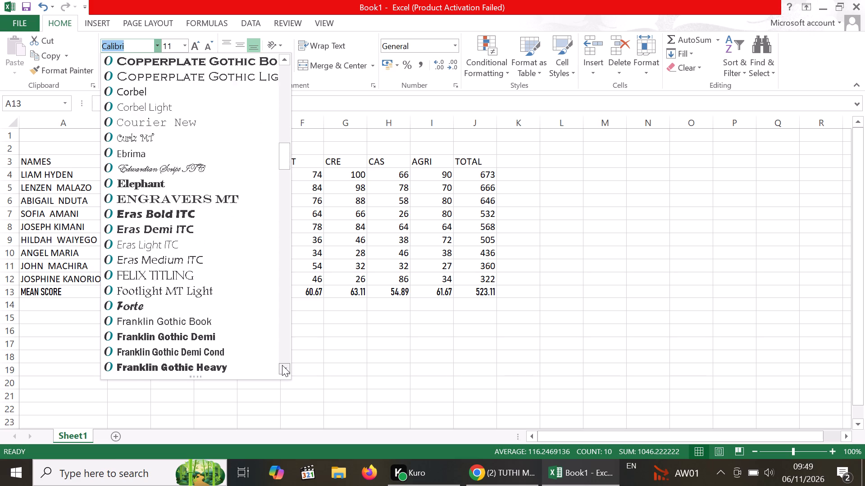
pyautogui.tripleClick(282, 365)
pyautogui.tripleClick(282, 365)
pyautogui.tripleClick(282, 365)
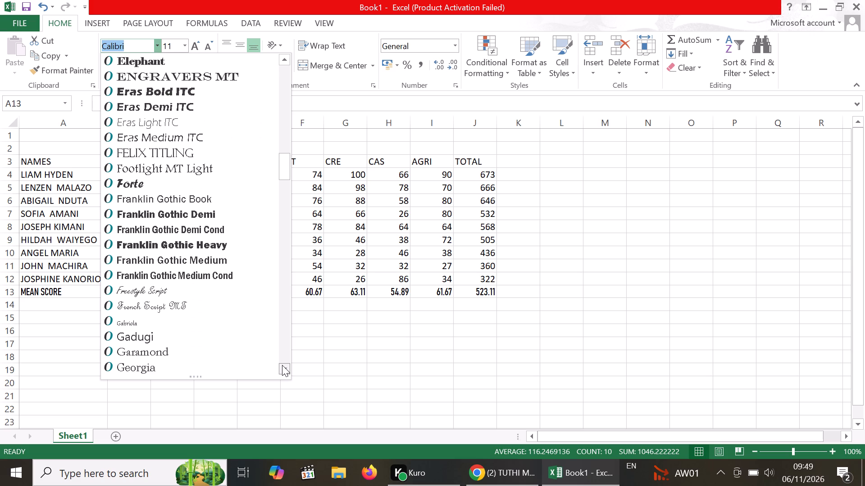
pyautogui.tripleClick(282, 365)
pyautogui.tripleClick(282, 365)
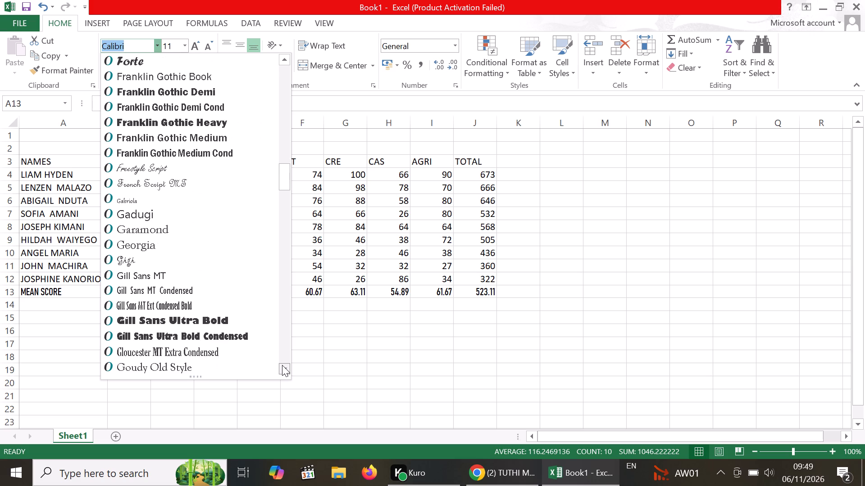
pyautogui.tripleClick(282, 365)
pyautogui.doubleClick(282, 365)
pyautogui.tripleClick(282, 365)
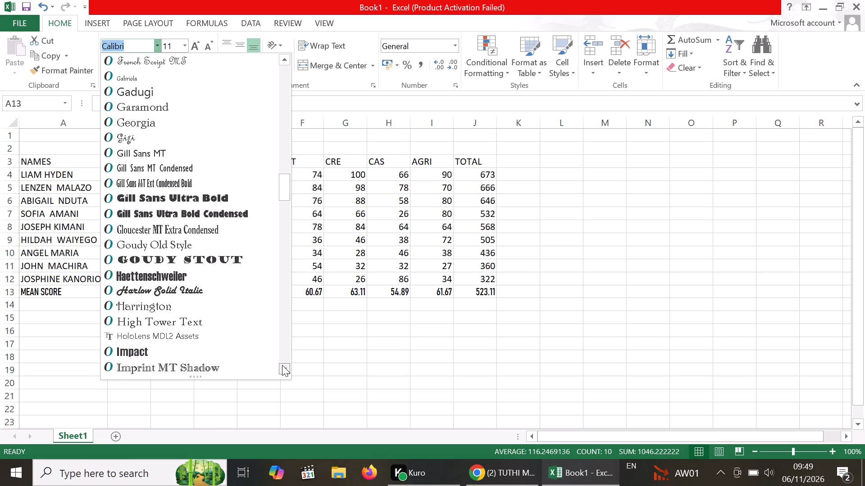
pyautogui.tripleClick(282, 365)
pyautogui.tripleClick(282, 365)
pyautogui.tripleClick(282, 365)
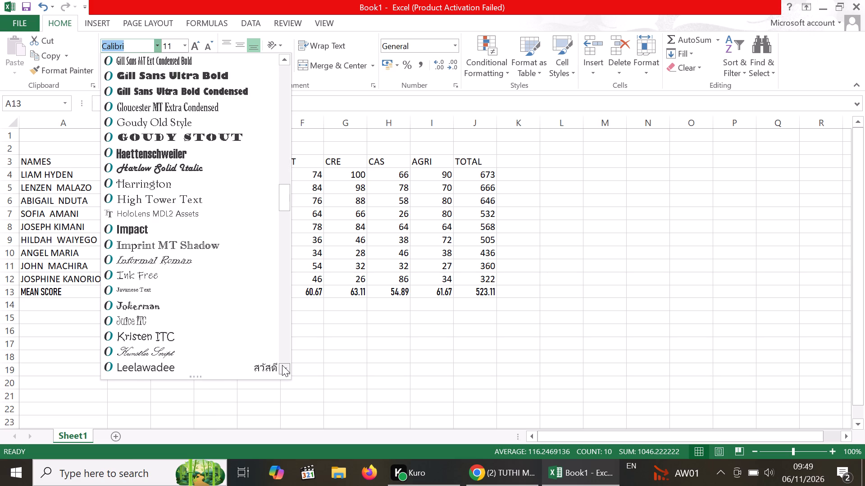
pyautogui.tripleClick(282, 365)
pyautogui.tripleClick(282, 365)
pyautogui.tripleClick(282, 365)
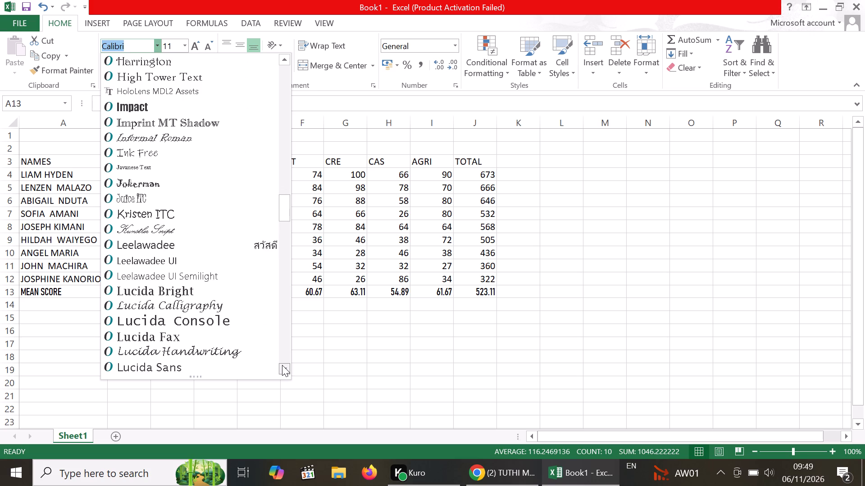
pyautogui.tripleClick(282, 365)
pyautogui.tripleClick(282, 365)
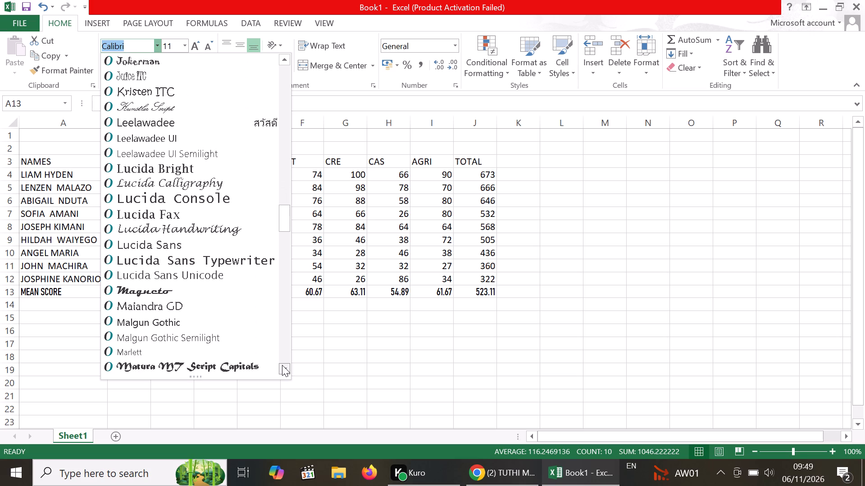
pyautogui.tripleClick(282, 365)
pyautogui.tripleClick(282, 365)
pyautogui.tripleClick(282, 365)
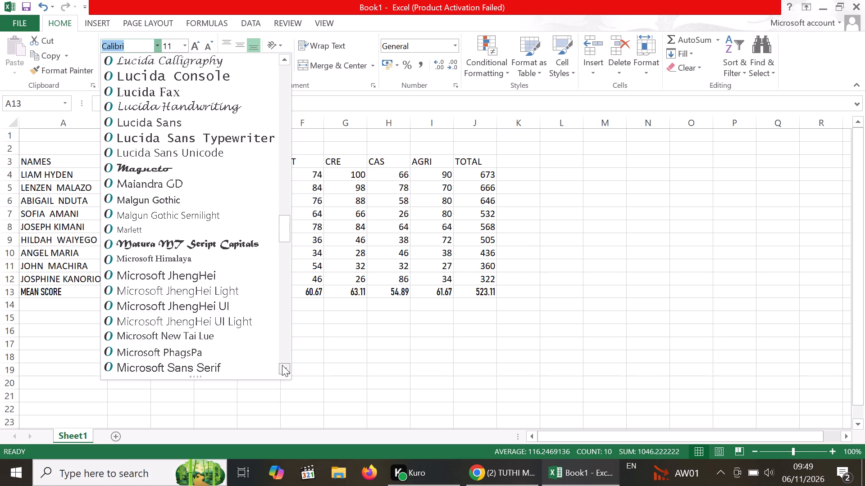
pyautogui.tripleClick(282, 365)
pyautogui.tripleClick(282, 365)
pyautogui.tripleClick(282, 365)
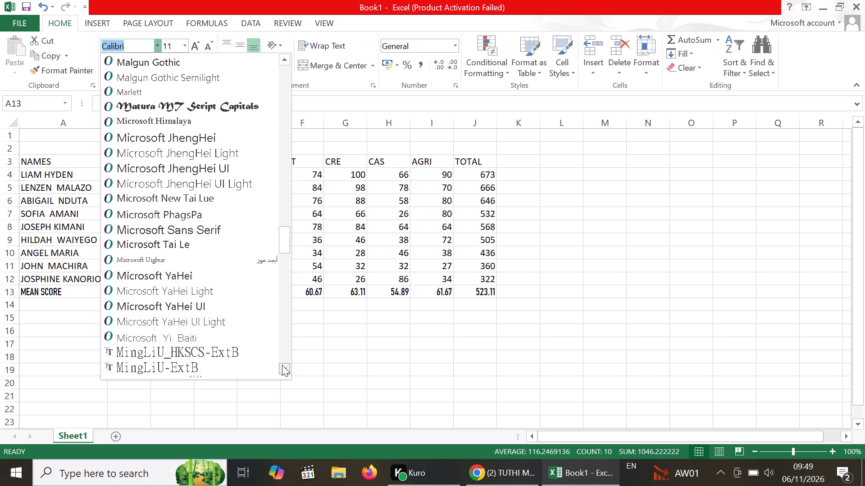
pyautogui.tripleClick(282, 365)
pyautogui.tripleClick(282, 365)
pyautogui.tripleClick(282, 365)
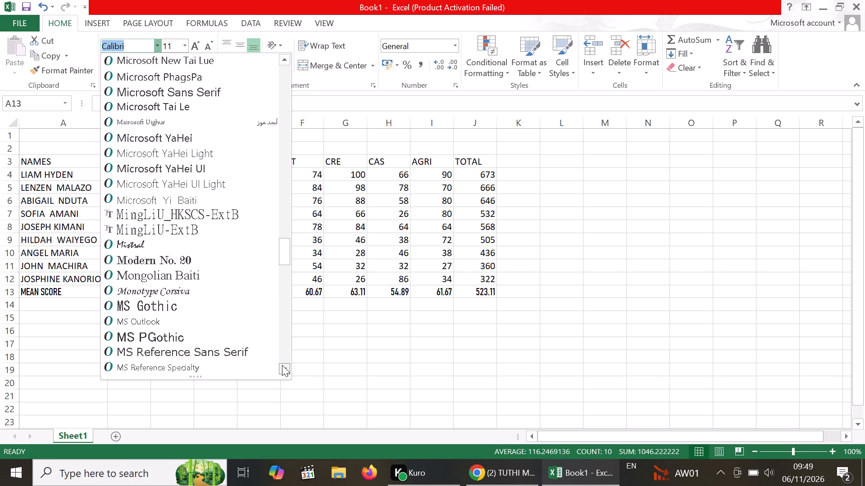
# Set the font of the MEAN SCORE row 13 to Times New Roman.
pyautogui.tripleClick(282, 365)
pyautogui.tripleClick(282, 365)
pyautogui.tripleClick(282, 365)
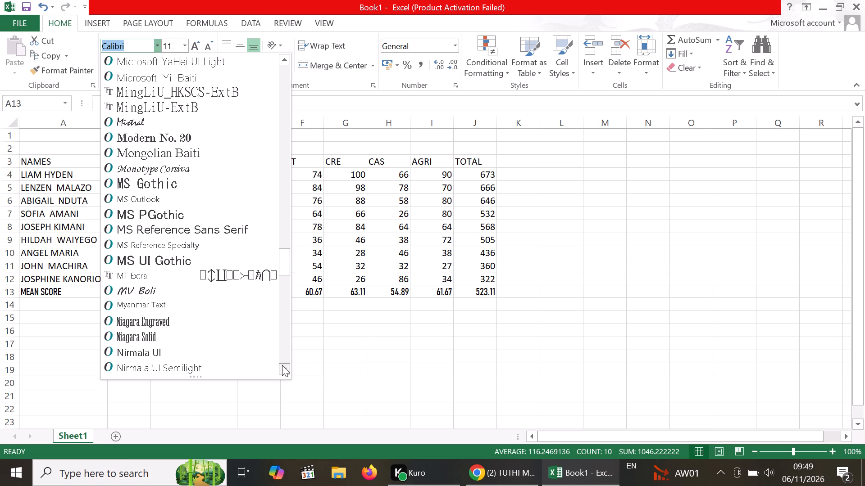
pyautogui.tripleClick(282, 365)
pyautogui.tripleClick(282, 365)
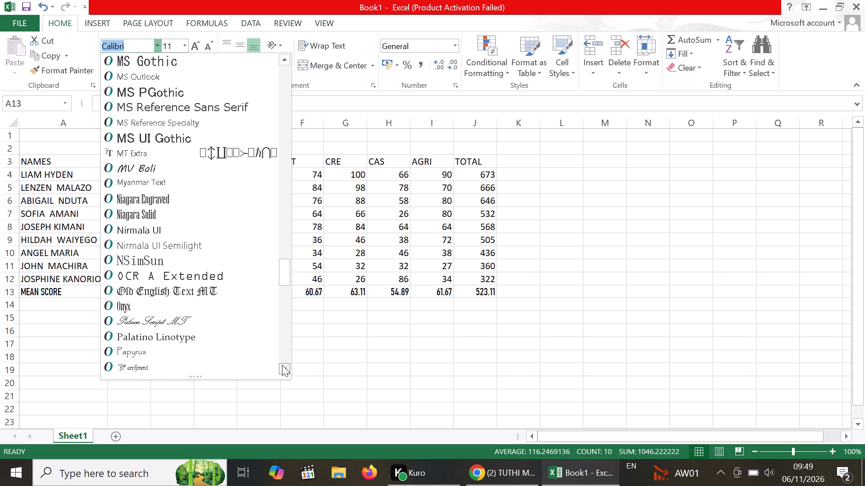
pyautogui.tripleClick(282, 365)
pyautogui.tripleClick(282, 365)
pyautogui.tripleClick(282, 365)
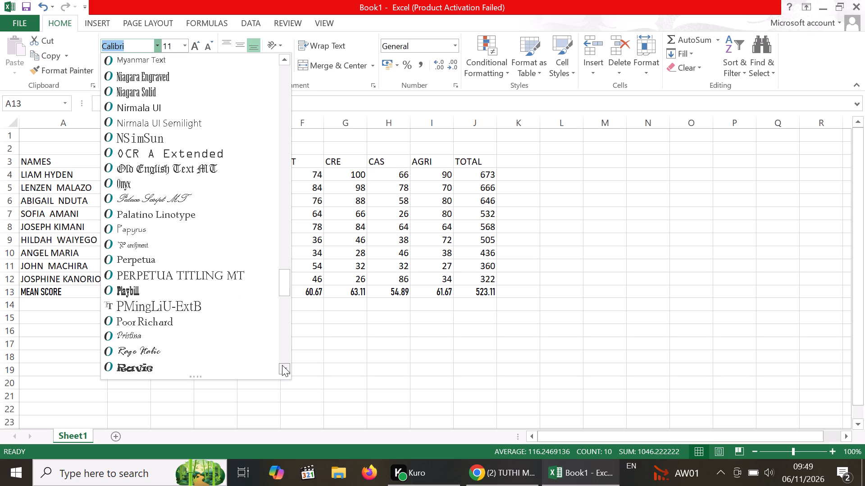
pyautogui.tripleClick(282, 365)
pyautogui.tripleClick(282, 365)
pyautogui.tripleClick(282, 365)
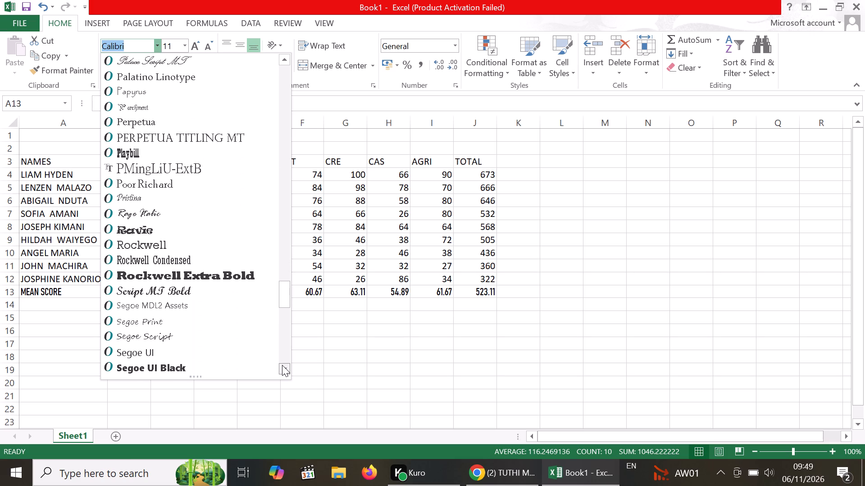
pyautogui.tripleClick(282, 365)
pyautogui.tripleClick(282, 365)
pyautogui.tripleClick(282, 365)
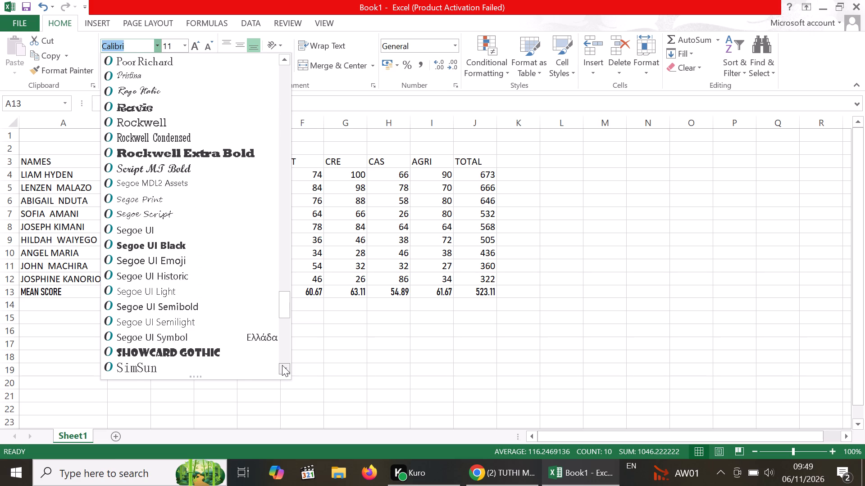
pyautogui.doubleClick(282, 365)
pyautogui.rightClick(282, 365)
pyautogui.tripleClick(282, 365)
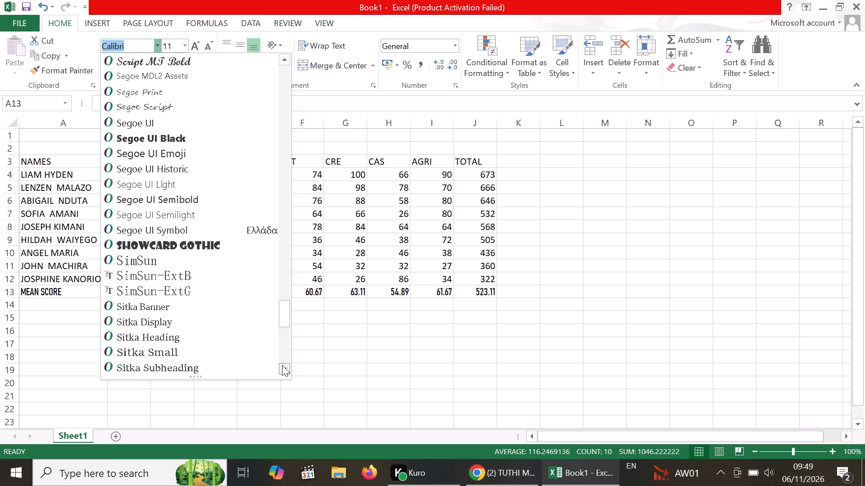
pyautogui.tripleClick(282, 365)
pyautogui.tripleClick(282, 365)
pyautogui.doubleClick(282, 365)
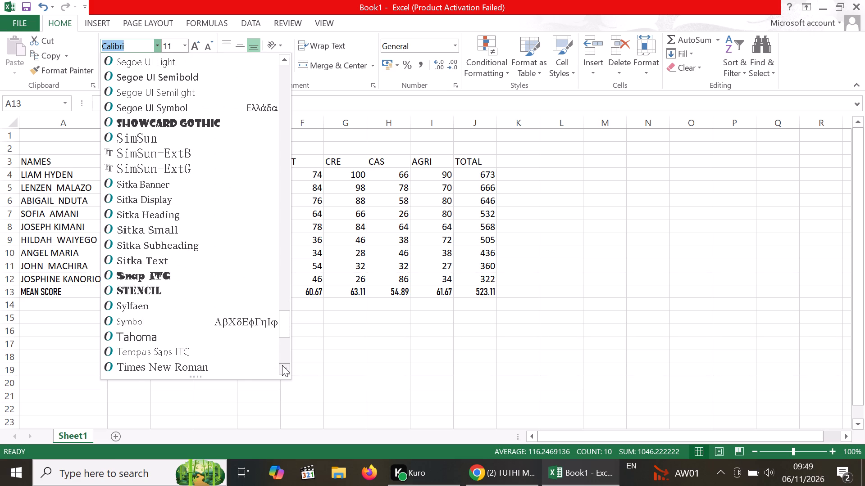
pyautogui.click(282, 365)
pyautogui.click(217, 347)
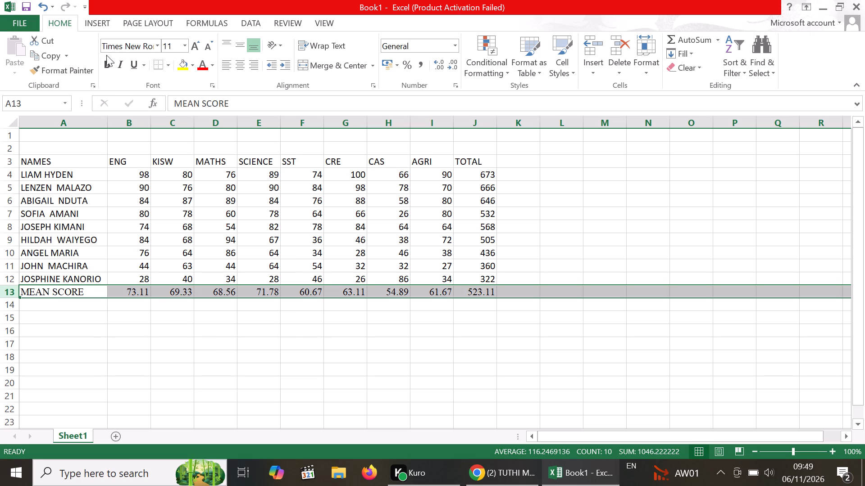
# Make the MEAN SCORE row bold and set its font size to 12.
pyautogui.click(106, 61)
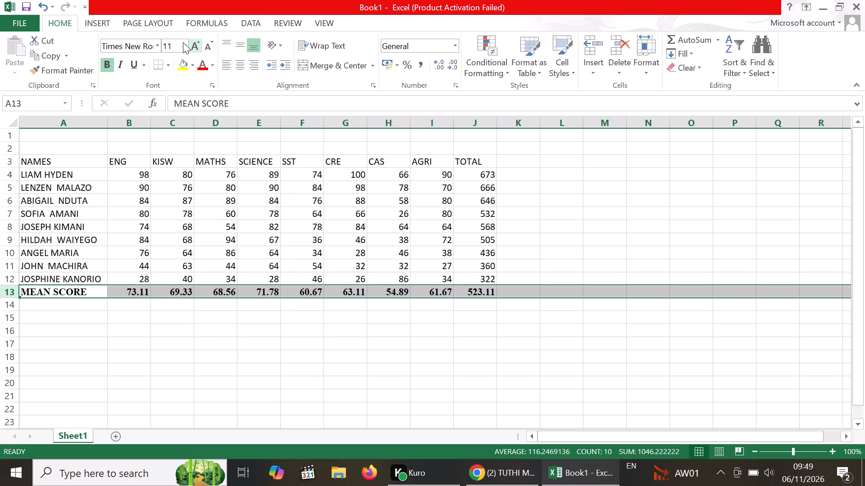
pyautogui.click(183, 42)
pyautogui.click(171, 113)
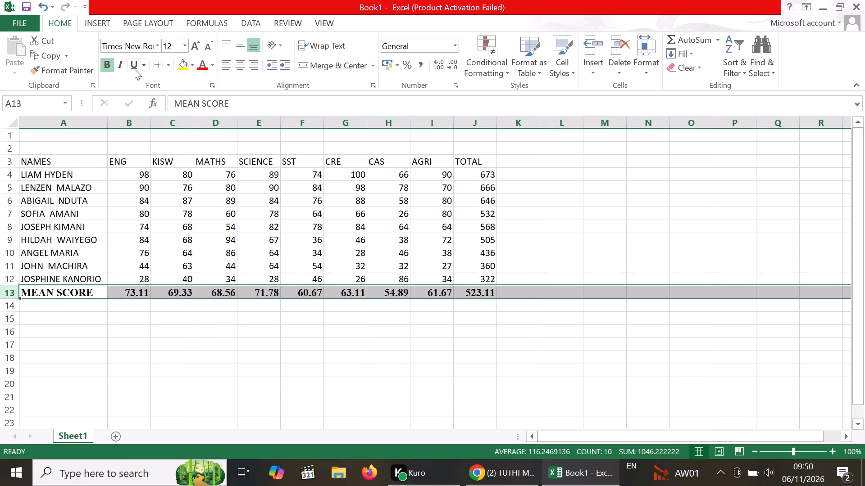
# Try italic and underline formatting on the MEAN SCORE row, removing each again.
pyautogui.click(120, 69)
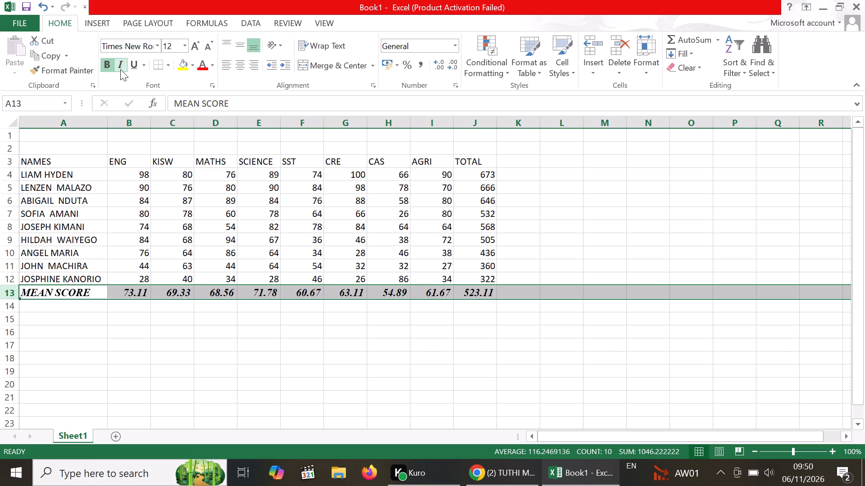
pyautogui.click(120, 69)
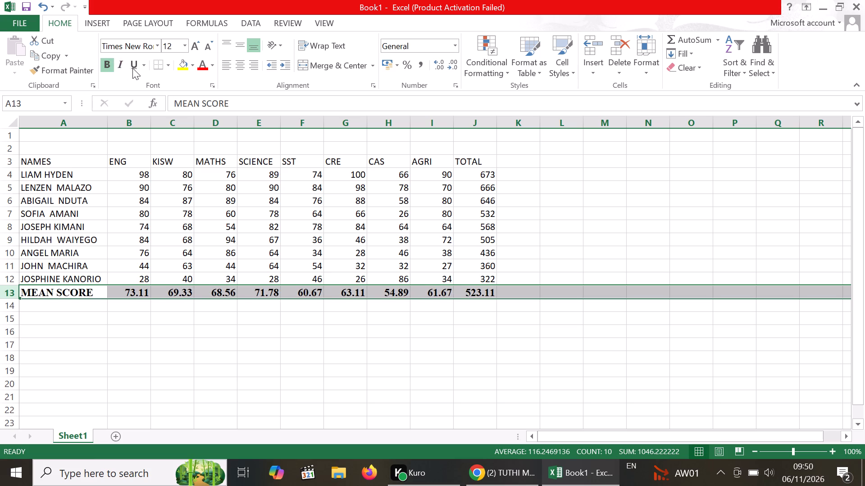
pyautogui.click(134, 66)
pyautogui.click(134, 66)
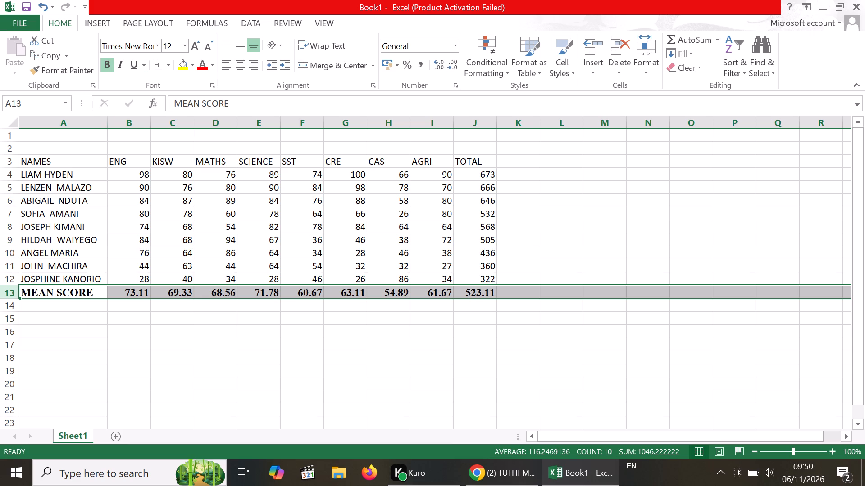
# Colour the MEAN SCORE row's text with the standard light blue.
pyautogui.click(211, 68)
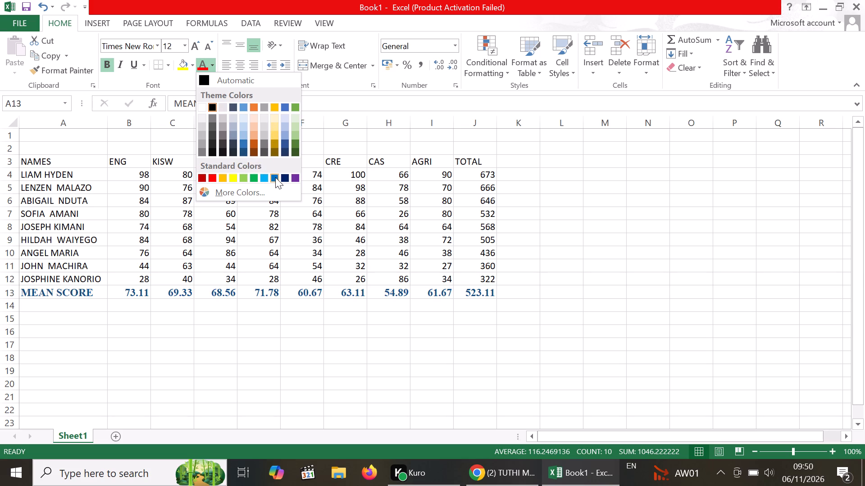
pyautogui.click(263, 180)
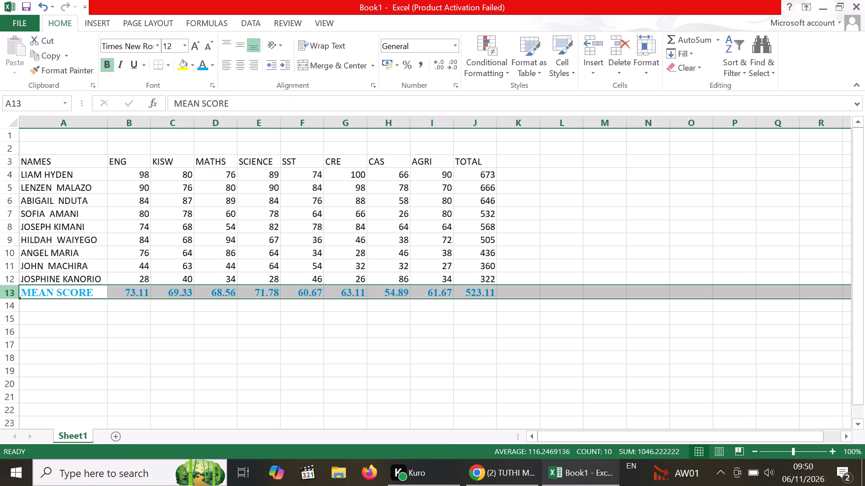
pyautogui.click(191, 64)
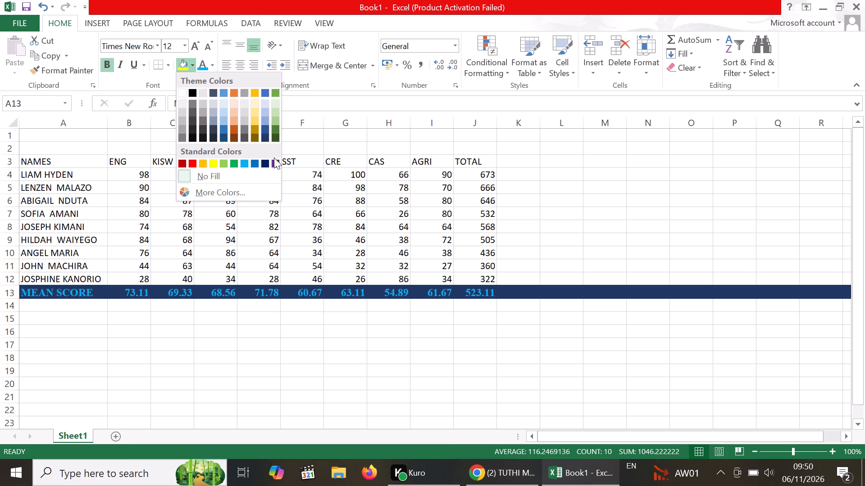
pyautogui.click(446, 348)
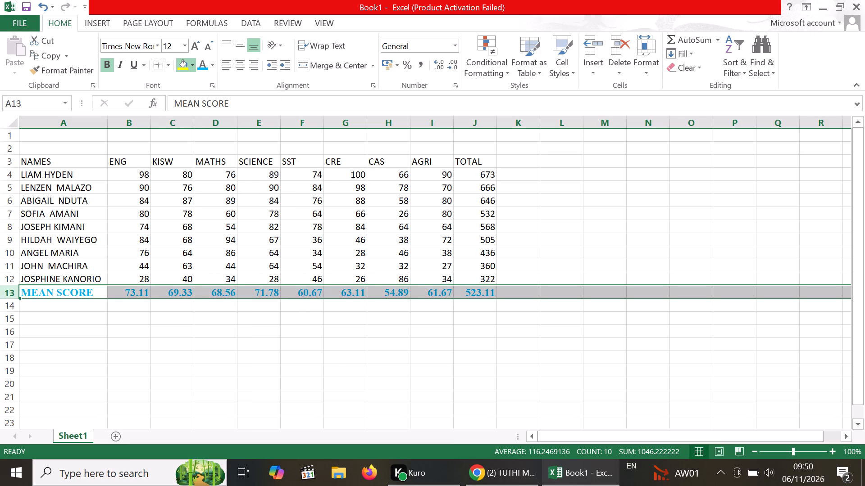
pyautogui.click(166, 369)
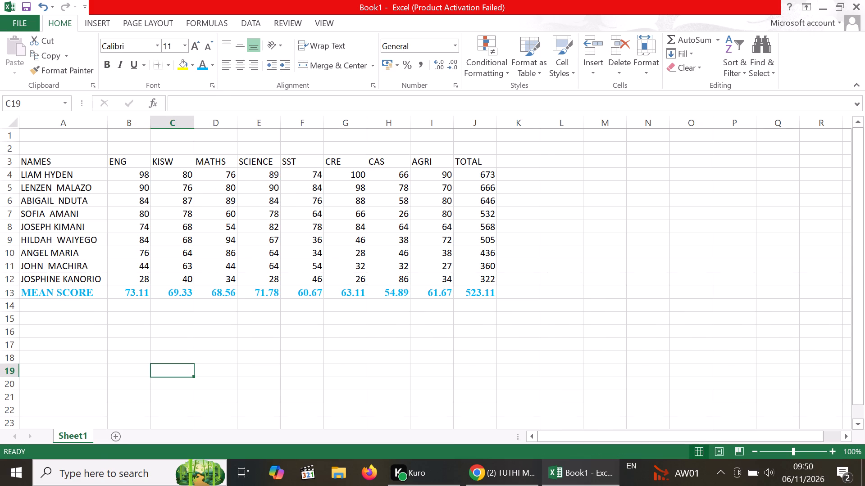
# Fill only the MEAN SCORE cells A13:J13 with the standard purple background colour.
pyautogui.click(21, 289)
pyautogui.click(21, 290)
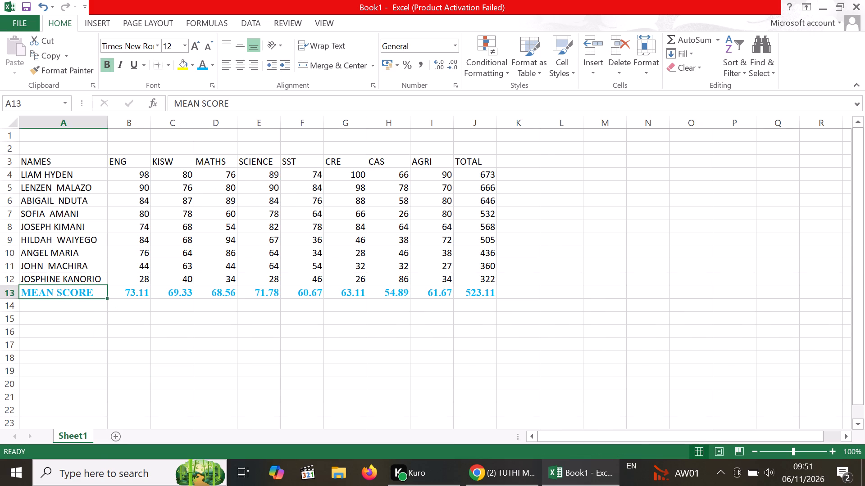
pyautogui.click(36, 292)
pyautogui.moveTo(81, 291); pyautogui.dragTo(406, 311)
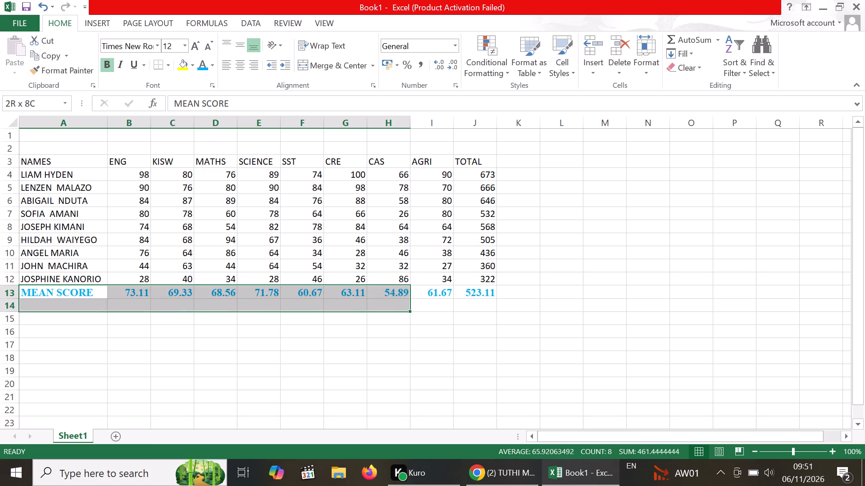
pyautogui.moveTo(406, 311); pyautogui.dragTo(489, 295)
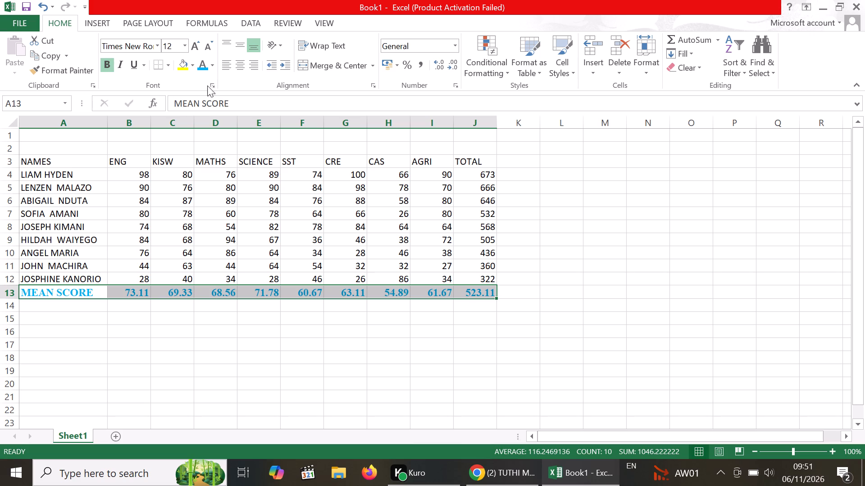
pyautogui.click(192, 66)
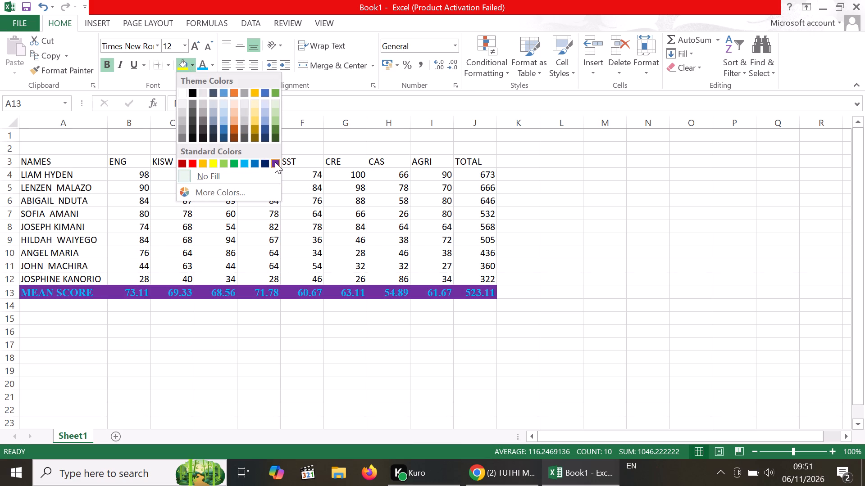
pyautogui.click(275, 162)
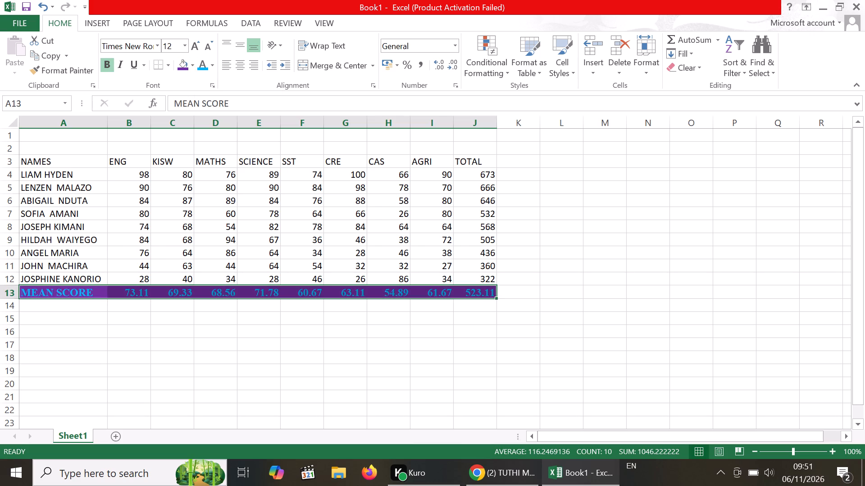
pyautogui.click(250, 359)
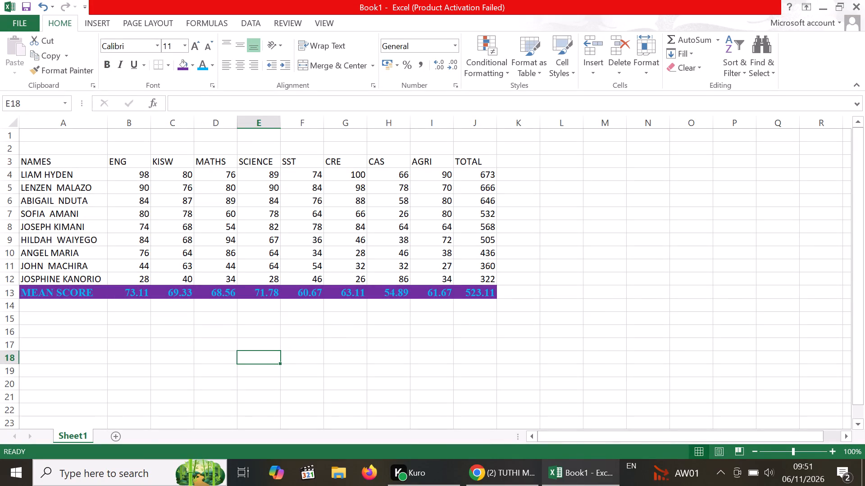
# Change the font of the header row cells A3:J3, going through the available fonts as far as Times New Roman.
pyautogui.moveTo(27, 162); pyautogui.dragTo(505, 166)
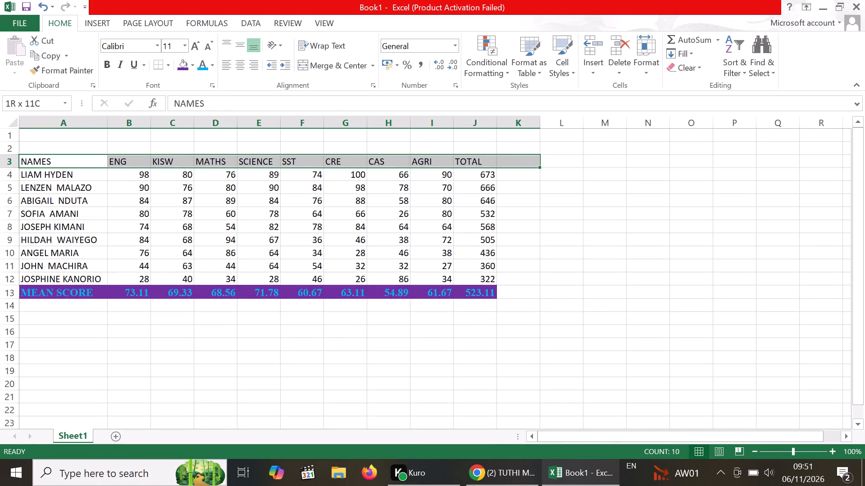
pyautogui.moveTo(505, 166); pyautogui.dragTo(492, 164)
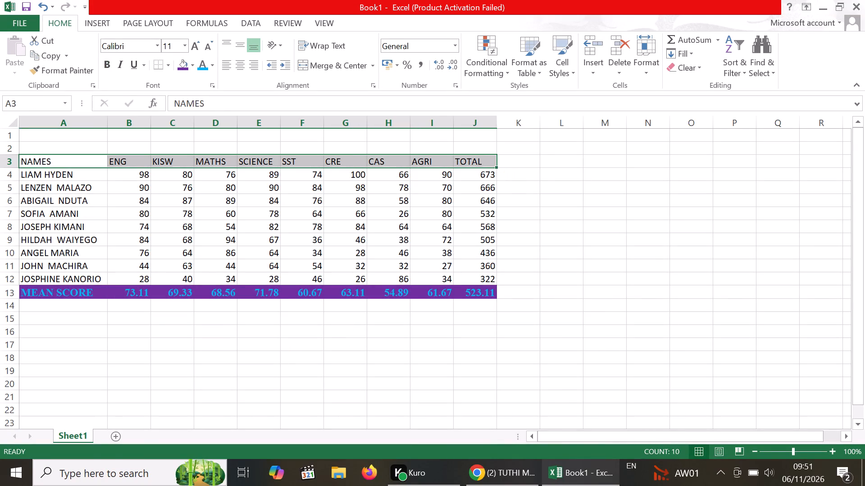
pyautogui.click(157, 45)
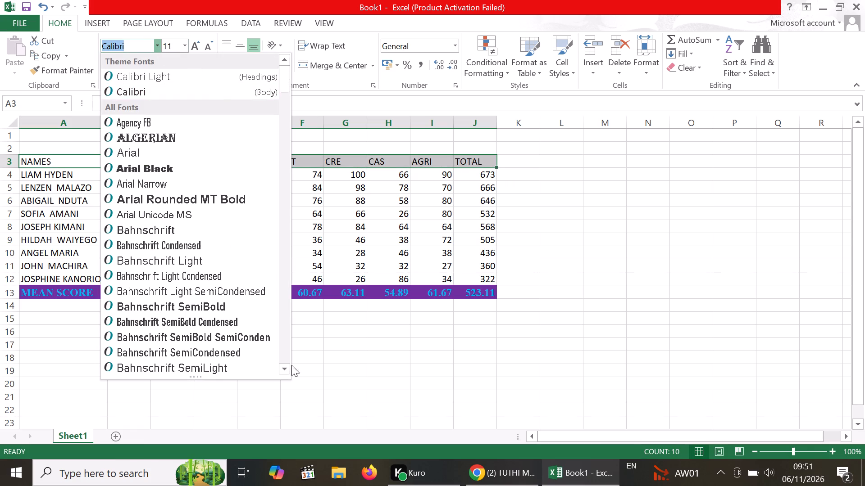
pyautogui.click(283, 366)
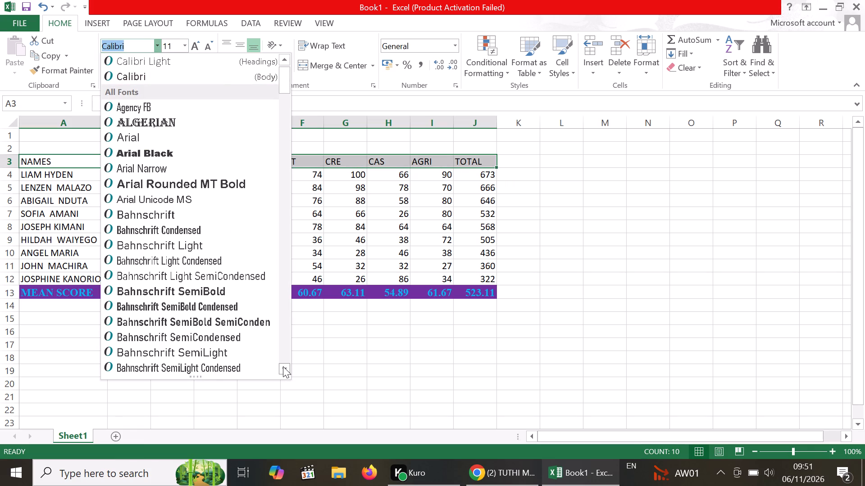
pyautogui.doubleClick(283, 366)
pyautogui.tripleClick(283, 366)
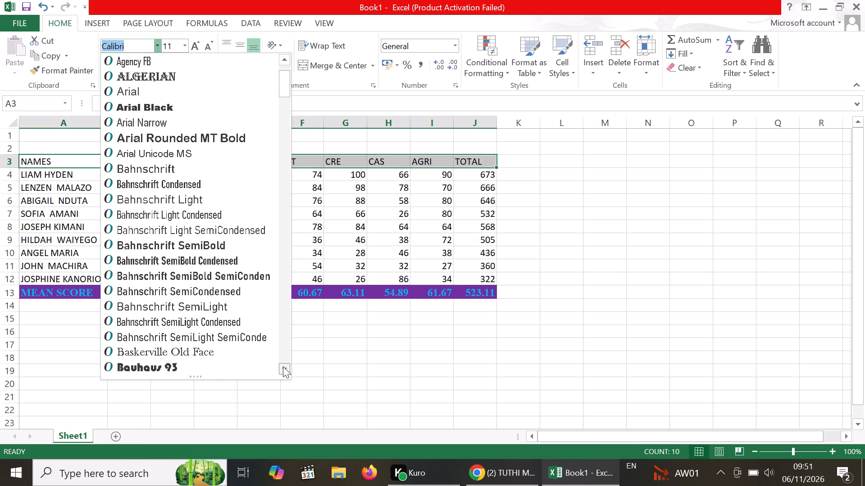
pyautogui.tripleClick(283, 366)
pyautogui.tripleClick(283, 366)
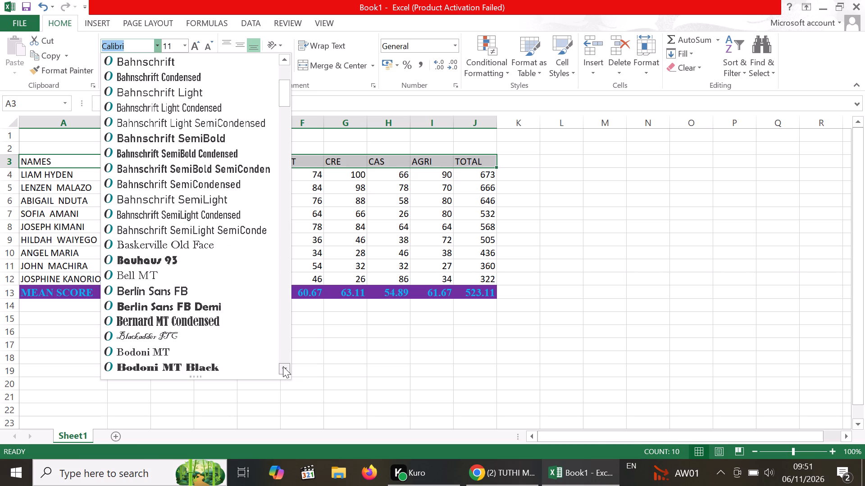
pyautogui.tripleClick(283, 366)
pyautogui.tripleClick(283, 366)
pyautogui.tripleClick(283, 366)
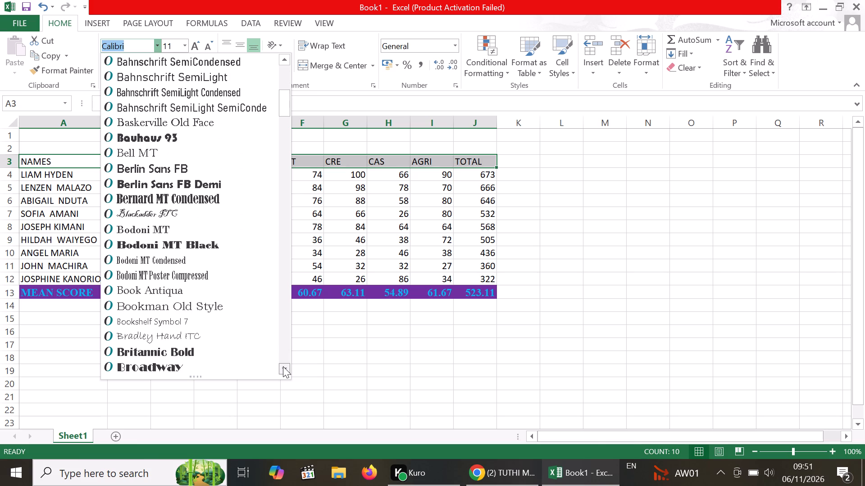
pyautogui.tripleClick(283, 366)
pyautogui.tripleClick(283, 366)
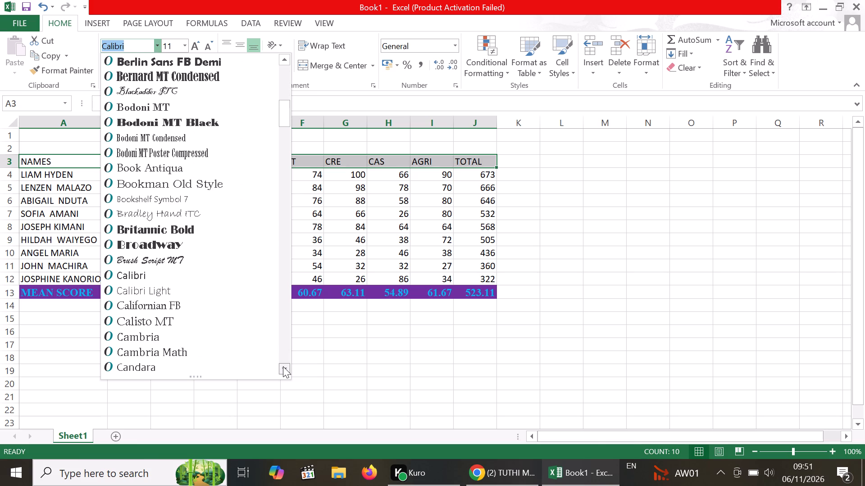
pyautogui.tripleClick(283, 366)
pyautogui.tripleClick(283, 366)
pyautogui.tripleClick(283, 366)
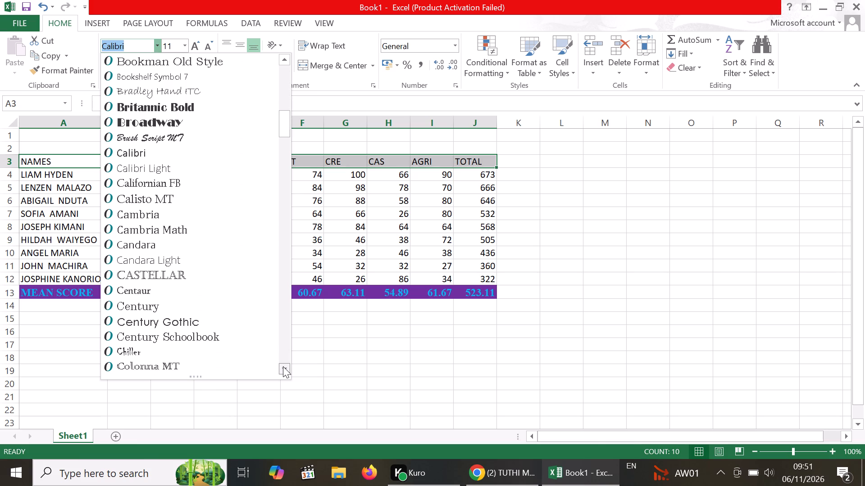
pyautogui.tripleClick(283, 366)
pyautogui.tripleClick(283, 366)
pyautogui.tripleClick(283, 366)
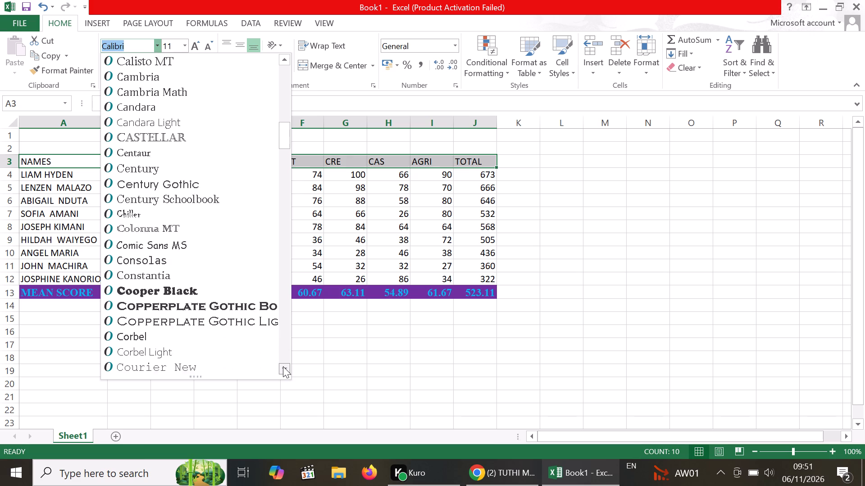
pyautogui.tripleClick(283, 366)
pyautogui.tripleClick(283, 366)
pyautogui.tripleClick(283, 366)
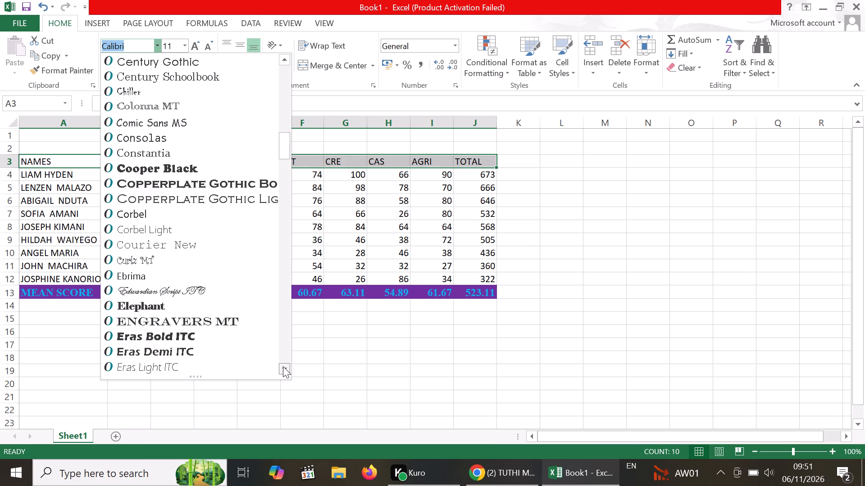
pyautogui.tripleClick(283, 366)
pyautogui.tripleClick(283, 366)
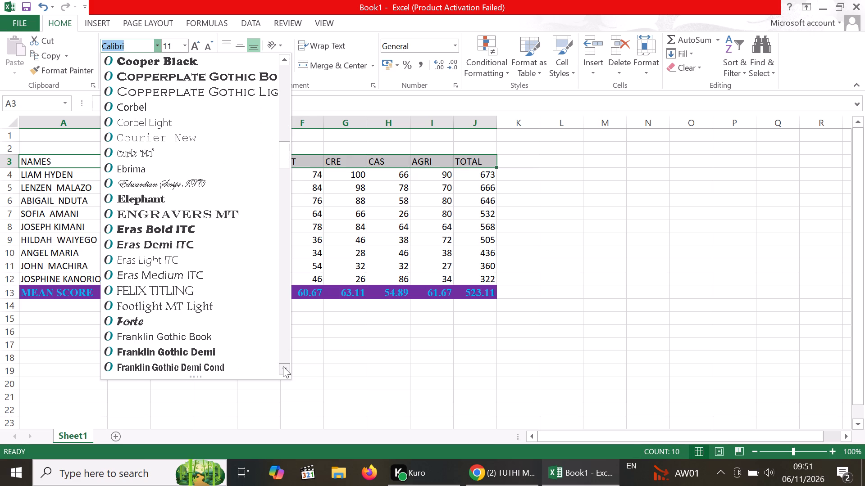
pyautogui.tripleClick(283, 366)
pyautogui.tripleClick(283, 366)
pyautogui.tripleClick(283, 366)
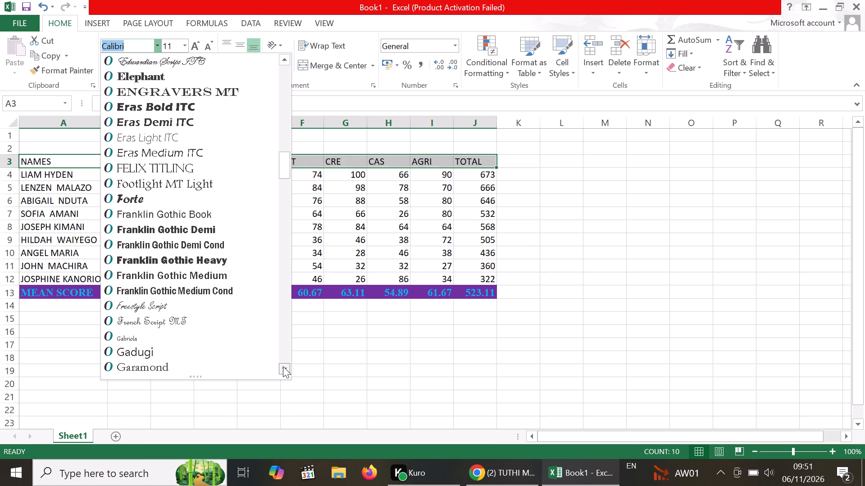
pyautogui.tripleClick(283, 366)
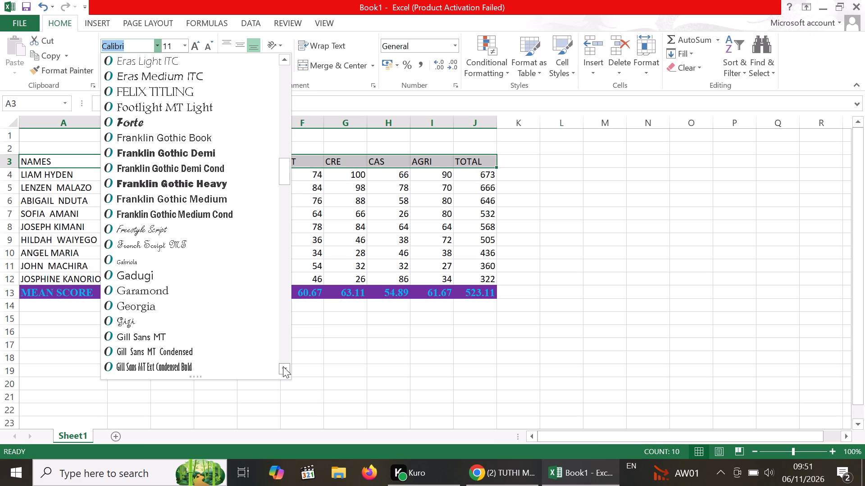
pyautogui.tripleClick(283, 366)
pyautogui.tripleClick(283, 366)
pyautogui.tripleClick(283, 366)
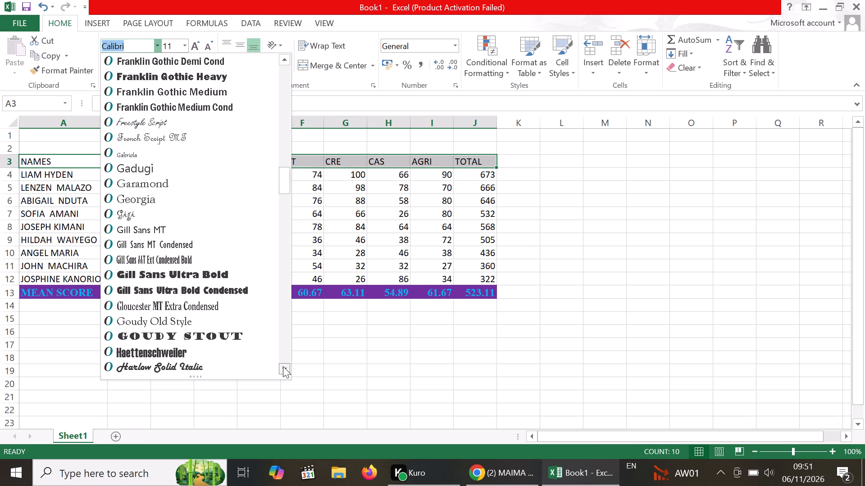
pyautogui.doubleClick(283, 366)
pyautogui.tripleClick(283, 366)
pyautogui.click(283, 366)
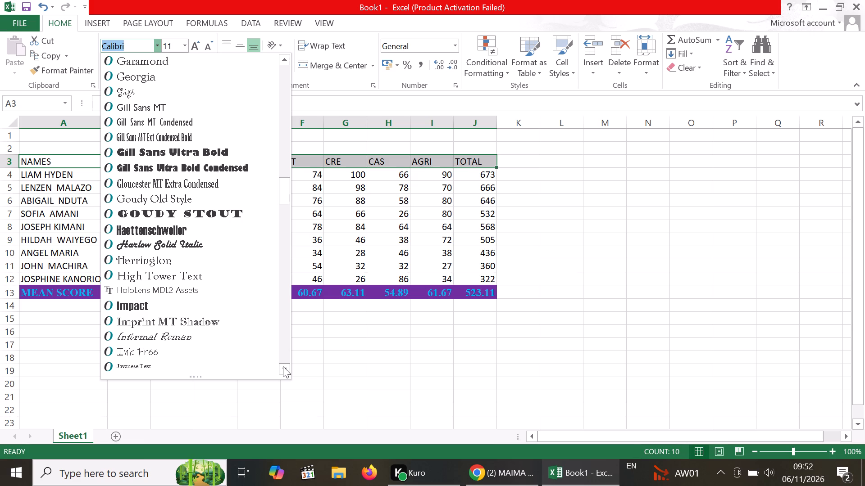
pyautogui.tripleClick(283, 366)
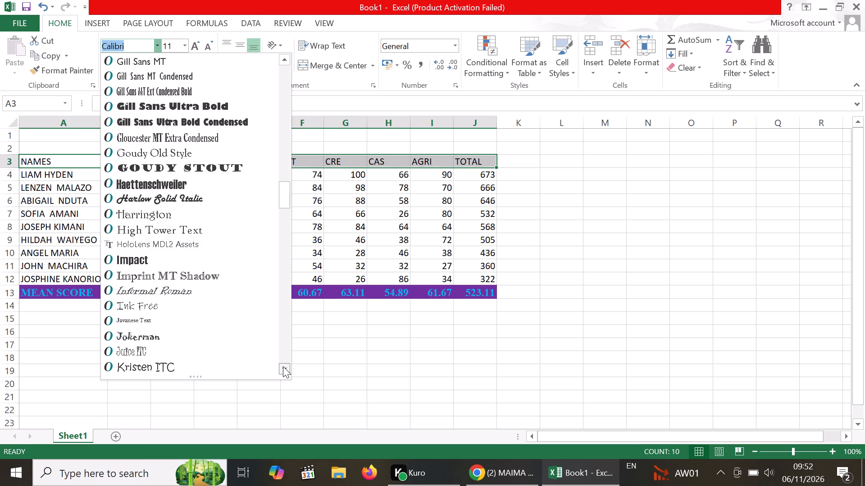
pyautogui.tripleClick(283, 366)
pyautogui.tripleClick(283, 366)
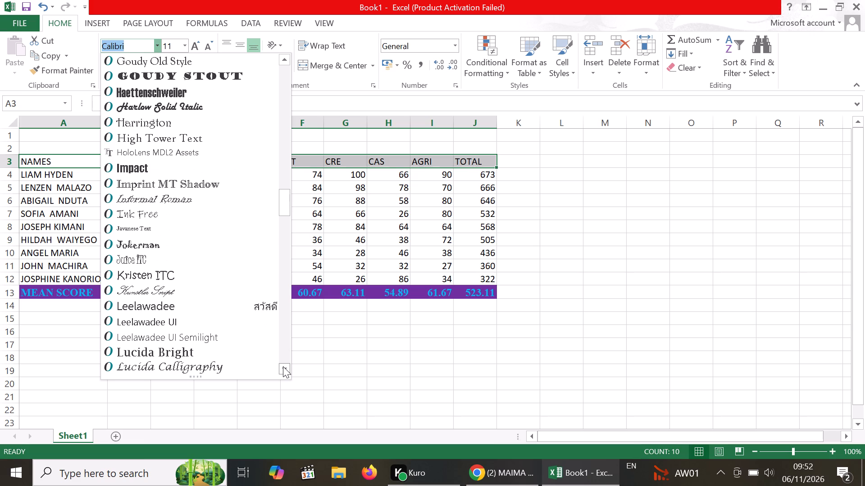
pyautogui.tripleClick(283, 366)
pyautogui.tripleClick(283, 366)
pyautogui.tripleClick(283, 366)
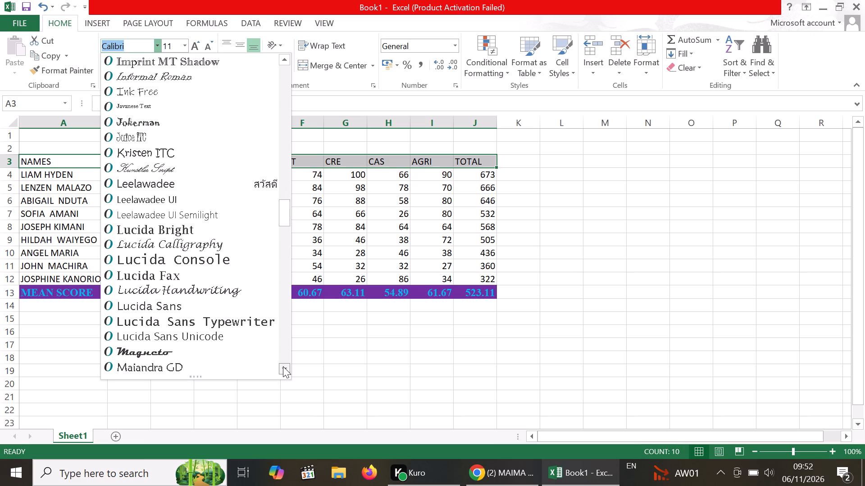
pyautogui.tripleClick(283, 366)
pyautogui.click(283, 366)
pyautogui.tripleClick(283, 366)
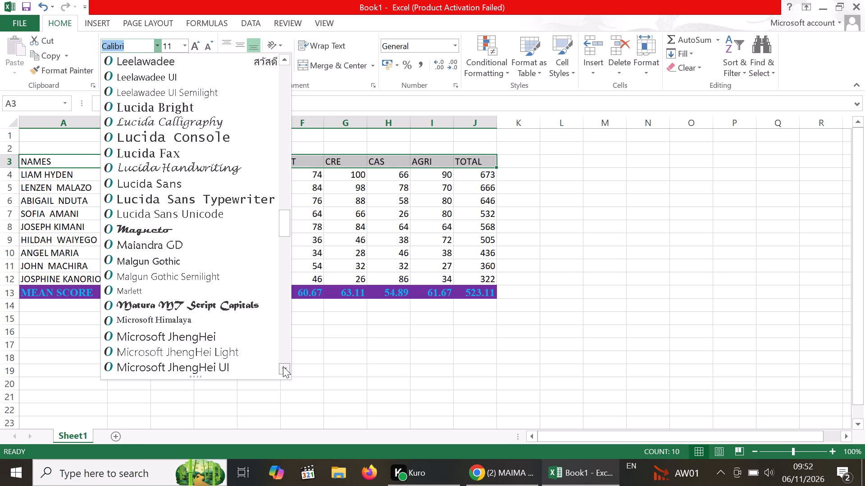
pyautogui.tripleClick(283, 366)
pyautogui.tripleClick(283, 366)
pyautogui.doubleClick(283, 366)
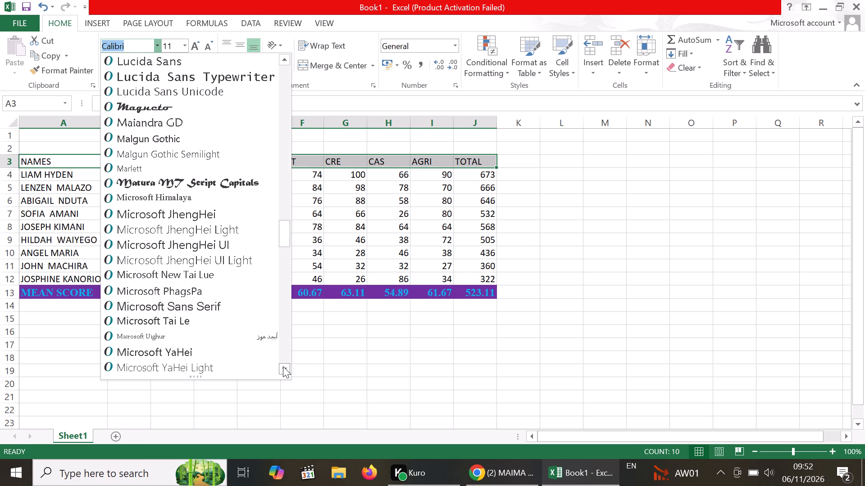
pyautogui.tripleClick(283, 366)
pyautogui.tripleClick(283, 366)
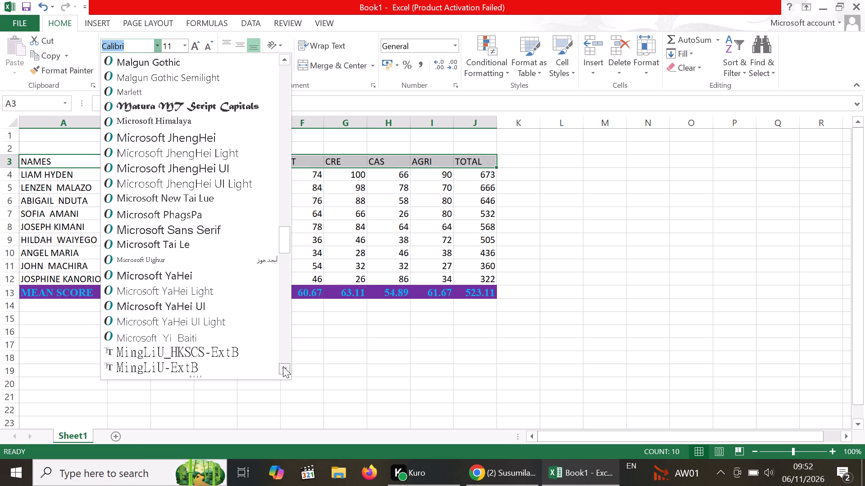
pyautogui.tripleClick(283, 366)
pyautogui.tripleClick(283, 366)
pyautogui.tripleClick(283, 366)
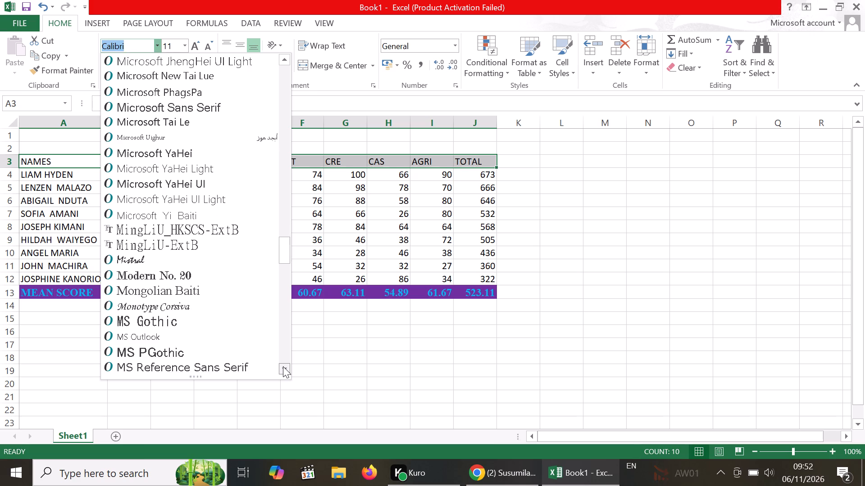
pyautogui.doubleClick(283, 366)
pyautogui.tripleClick(283, 366)
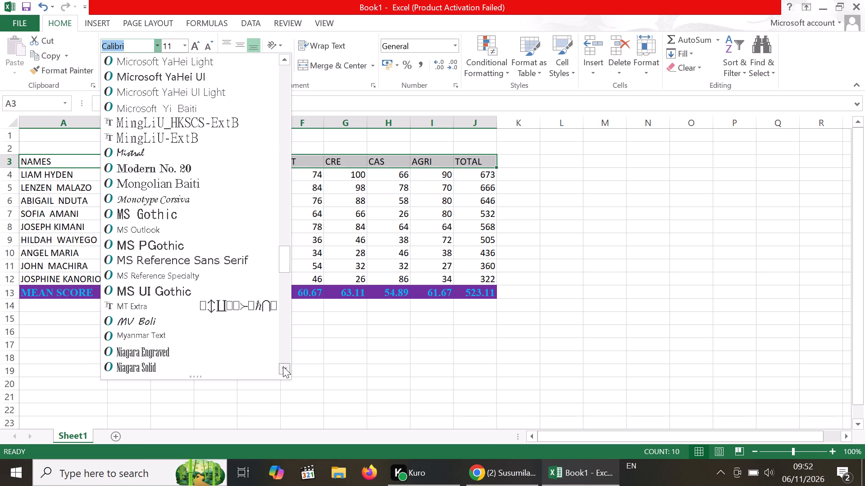
pyautogui.click(283, 366)
pyautogui.click(283, 366)
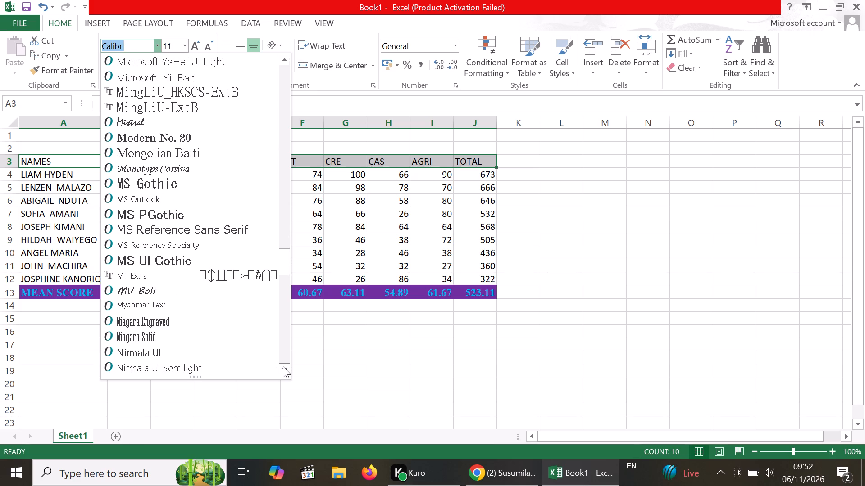
pyautogui.tripleClick(283, 366)
pyautogui.tripleClick(283, 366)
pyautogui.tripleClick(283, 366)
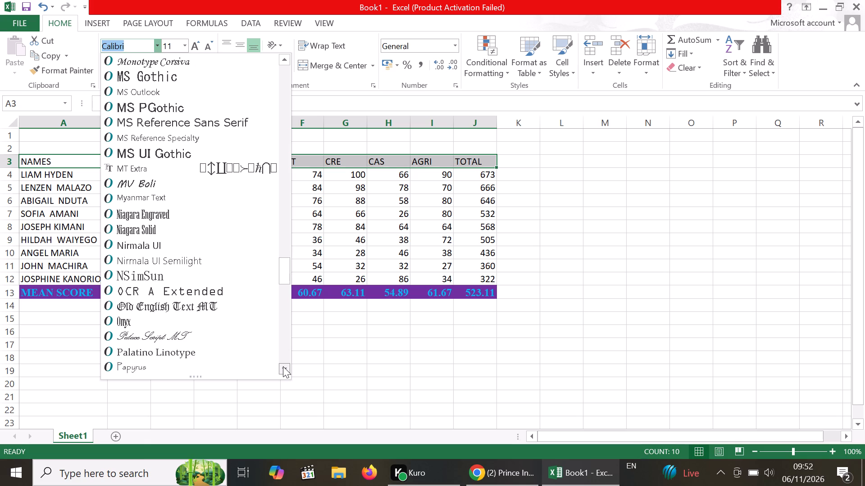
pyautogui.tripleClick(283, 366)
pyautogui.tripleClick(283, 366)
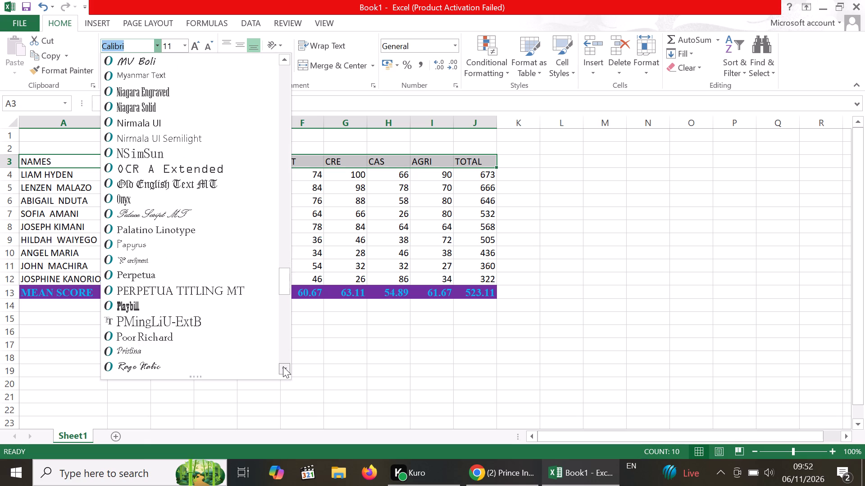
pyautogui.click(283, 366)
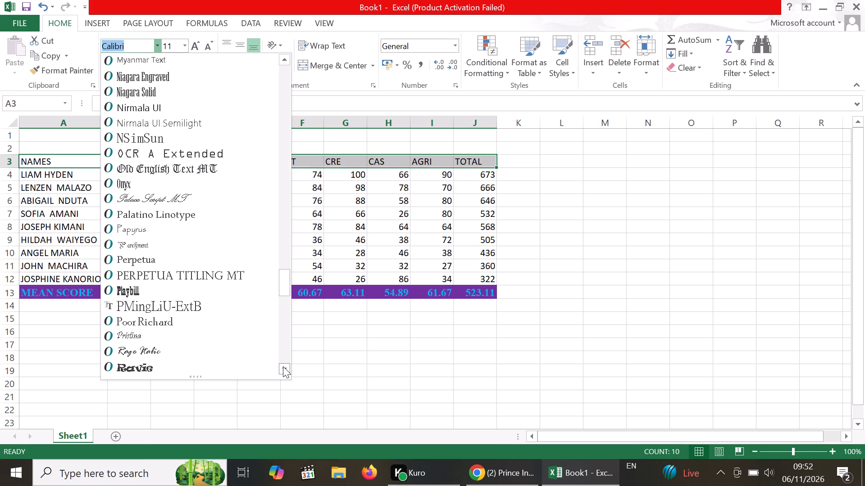
pyautogui.tripleClick(283, 366)
pyautogui.tripleClick(283, 366)
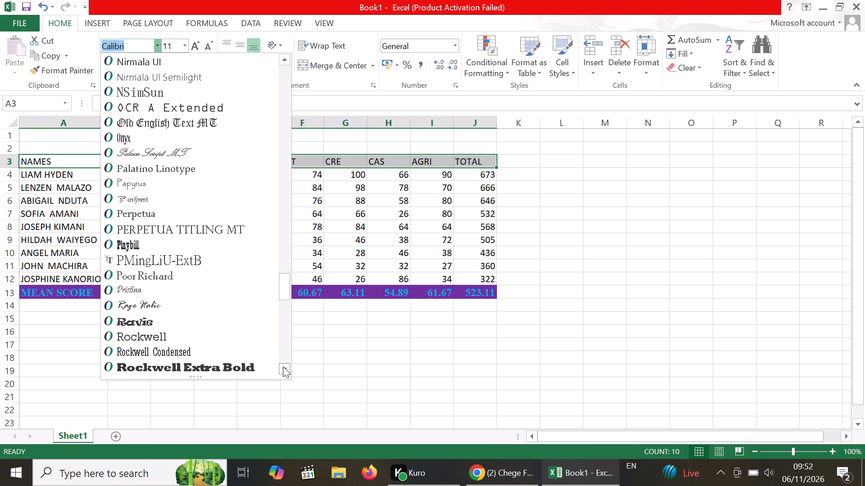
pyautogui.tripleClick(283, 366)
pyautogui.tripleClick(283, 366)
pyautogui.tripleClick(283, 366)
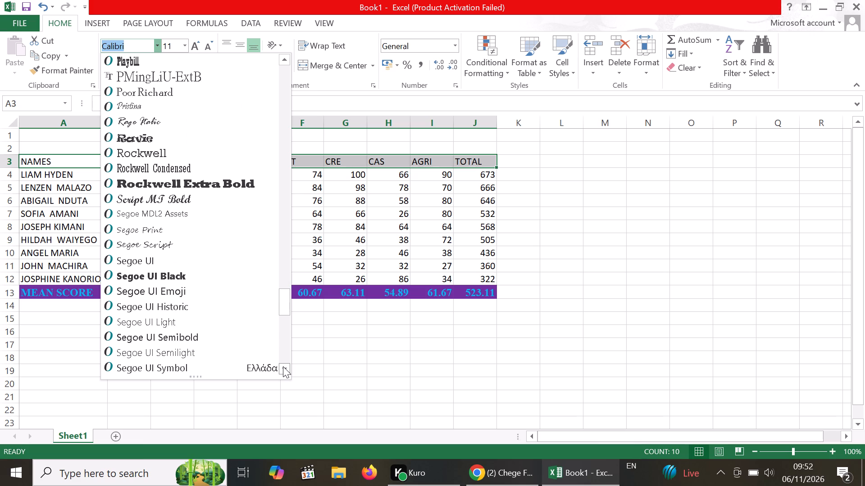
pyautogui.tripleClick(283, 366)
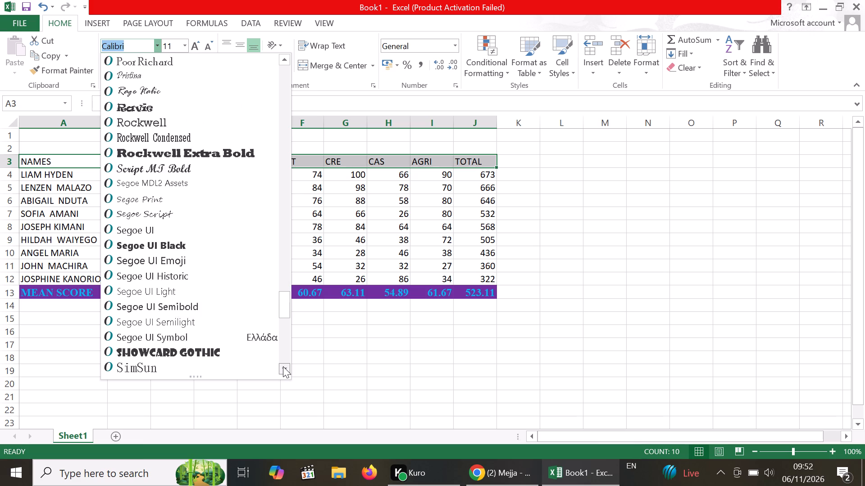
pyautogui.tripleClick(283, 366)
pyautogui.doubleClick(283, 366)
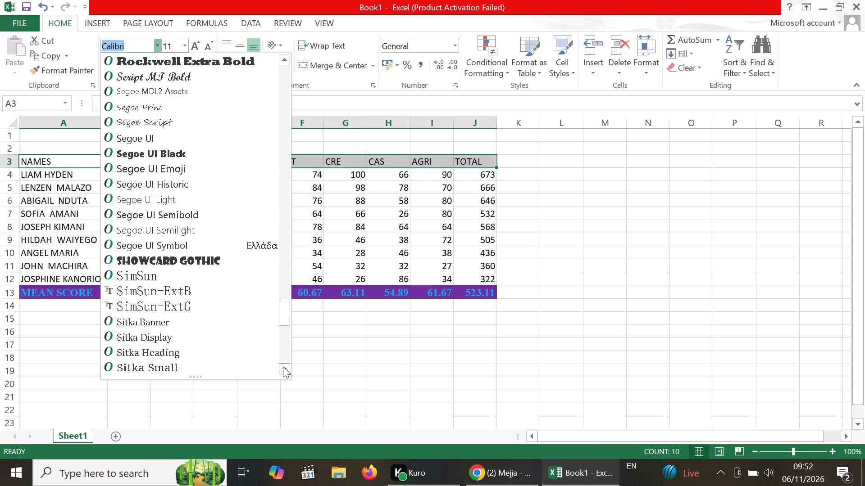
pyautogui.doubleClick(283, 366)
pyautogui.click(283, 366)
pyautogui.click(283, 366)
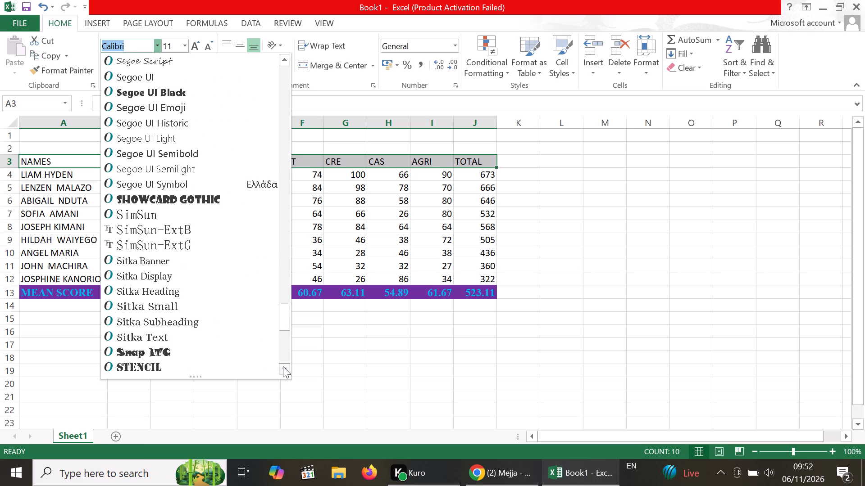
pyautogui.click(283, 366)
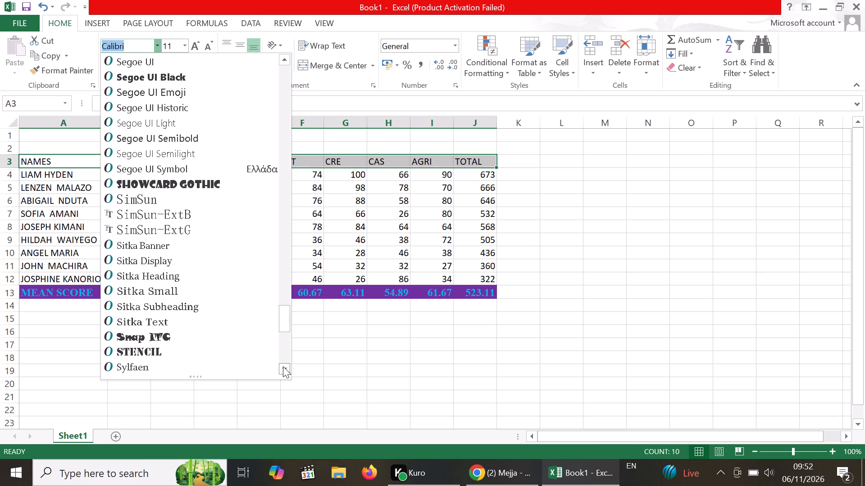
pyautogui.tripleClick(283, 366)
pyautogui.doubleClick(283, 366)
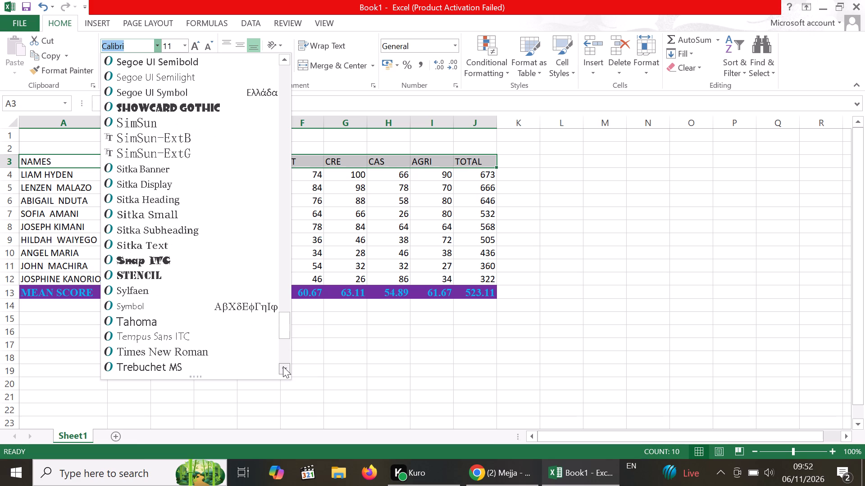
# Set the header row cells A3:J3 in bold Times New Roman at size 12.
pyautogui.click(229, 346)
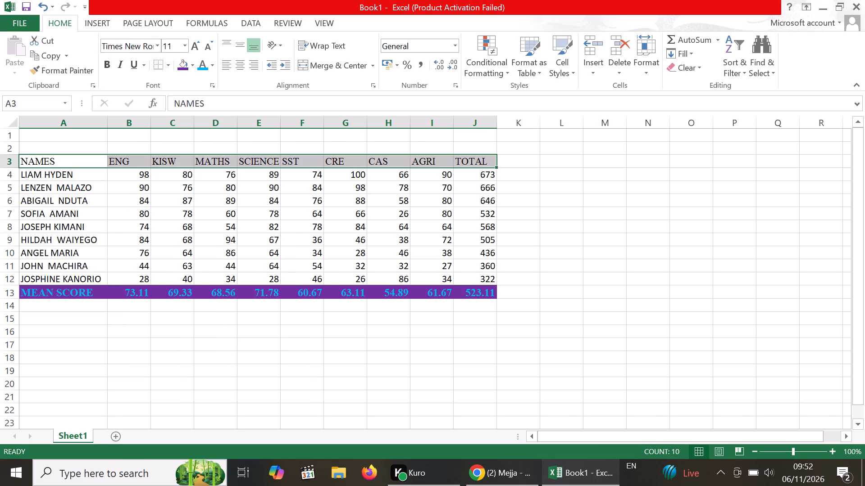
pyautogui.click(103, 71)
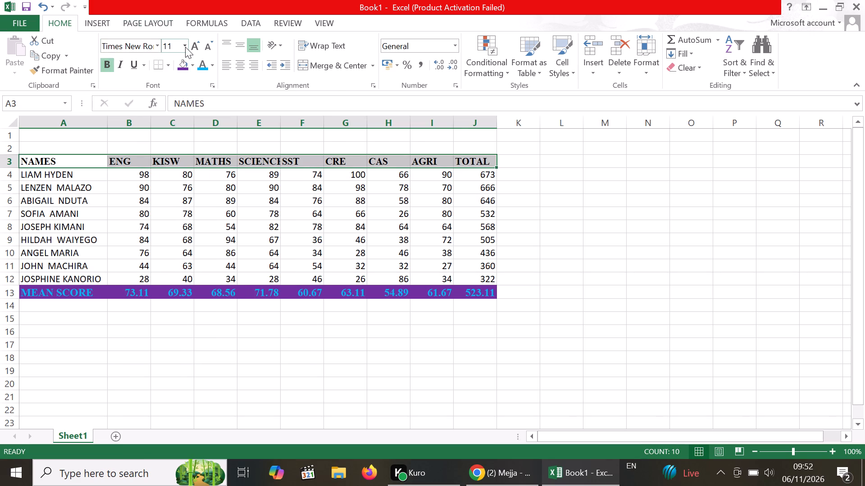
pyautogui.click(185, 47)
pyautogui.click(170, 112)
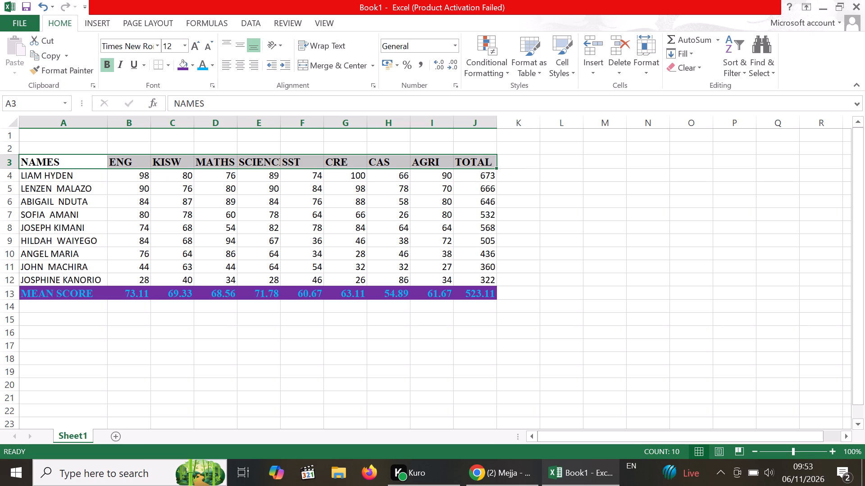
# Widen column E slightly so the SCIENCE heading fits in its cell.
pyautogui.moveTo(279, 123); pyautogui.dragTo(287, 123)
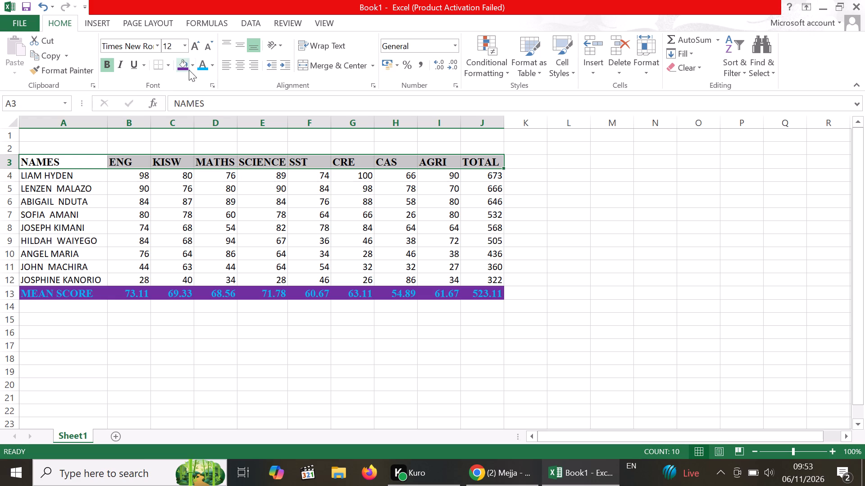
# Colour the header row's text standard purple and fill cells A3:J3 with standard green.
pyautogui.click(211, 68)
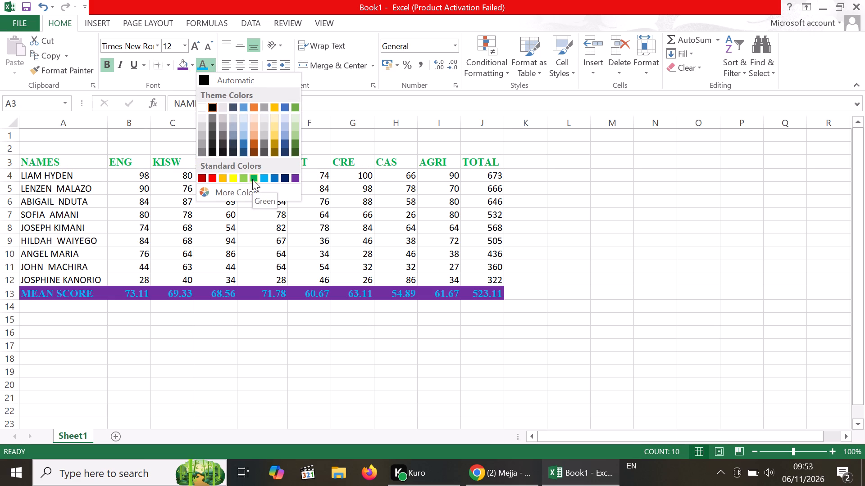
pyautogui.click(295, 178)
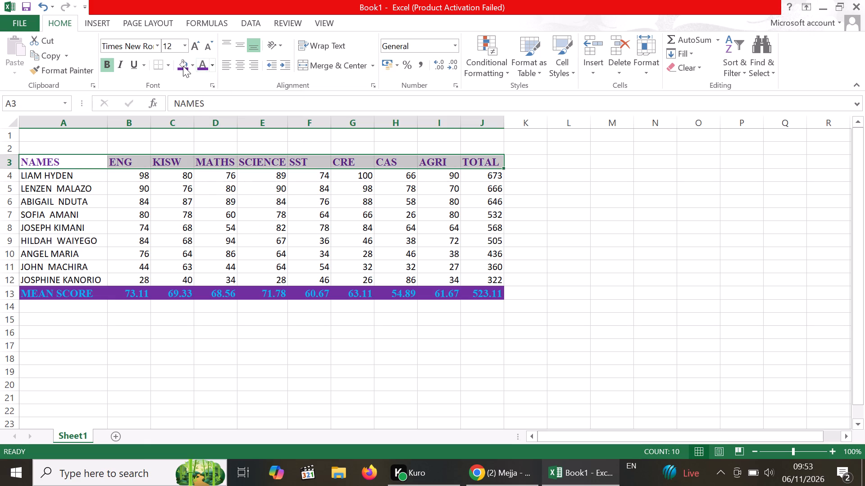
pyautogui.click(192, 70)
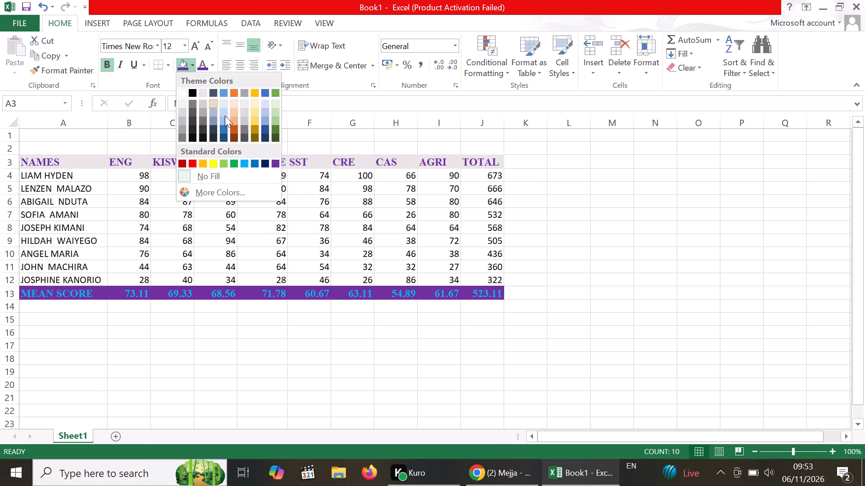
pyautogui.click(237, 164)
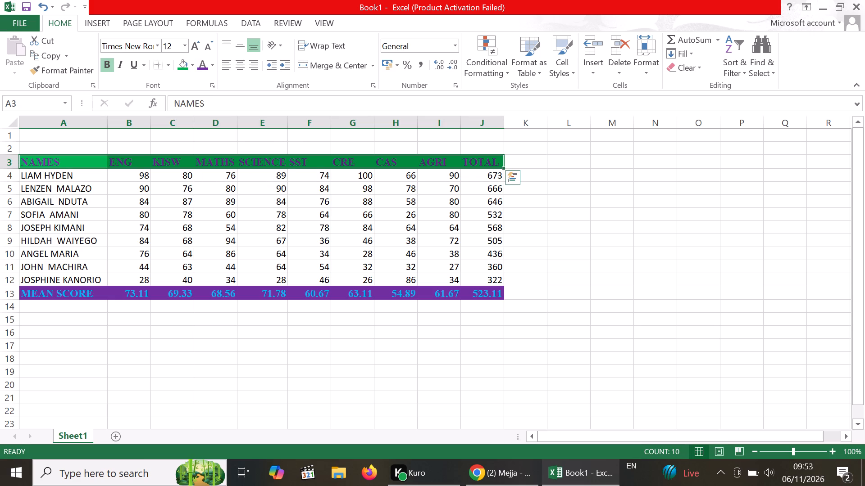
pyautogui.click(533, 243)
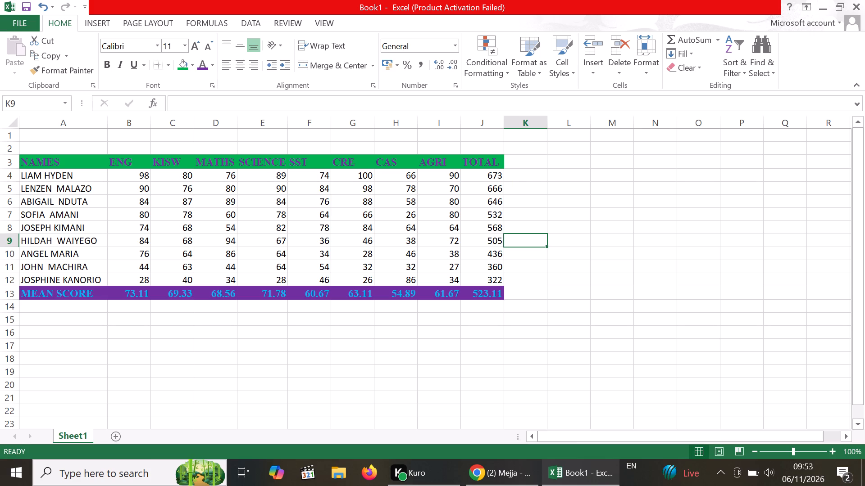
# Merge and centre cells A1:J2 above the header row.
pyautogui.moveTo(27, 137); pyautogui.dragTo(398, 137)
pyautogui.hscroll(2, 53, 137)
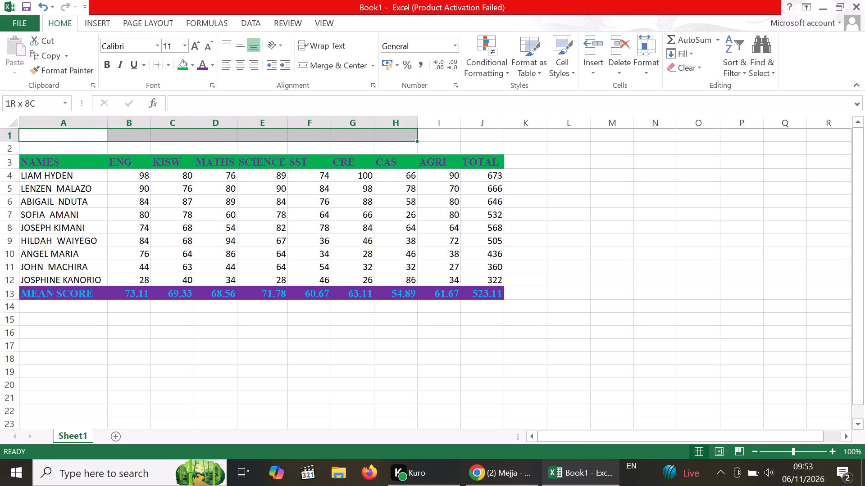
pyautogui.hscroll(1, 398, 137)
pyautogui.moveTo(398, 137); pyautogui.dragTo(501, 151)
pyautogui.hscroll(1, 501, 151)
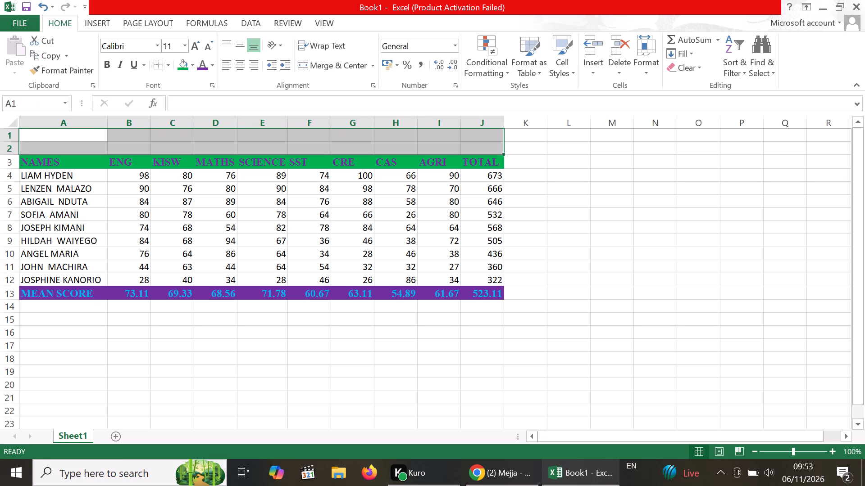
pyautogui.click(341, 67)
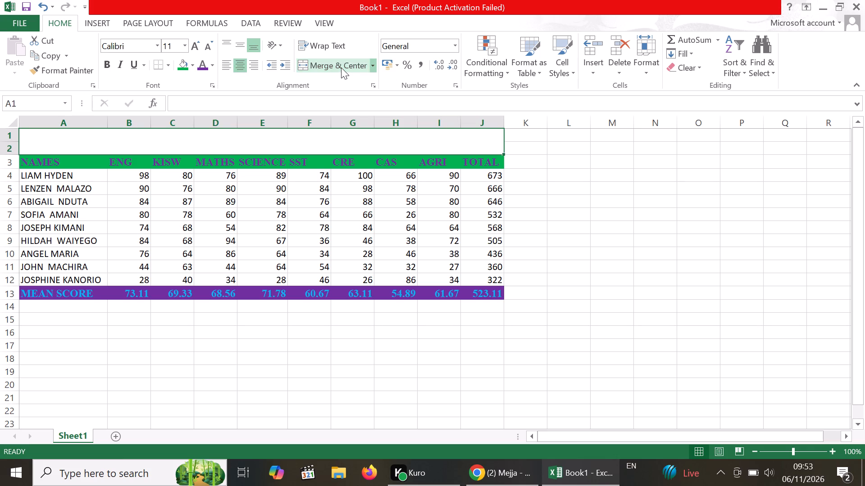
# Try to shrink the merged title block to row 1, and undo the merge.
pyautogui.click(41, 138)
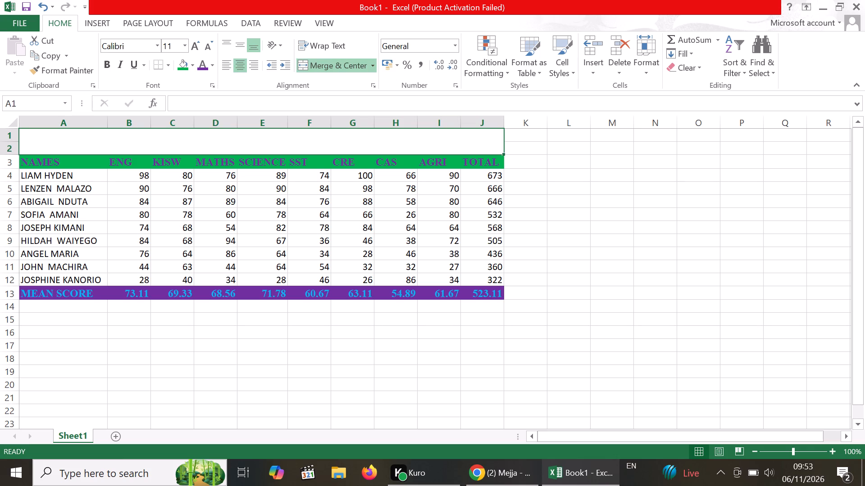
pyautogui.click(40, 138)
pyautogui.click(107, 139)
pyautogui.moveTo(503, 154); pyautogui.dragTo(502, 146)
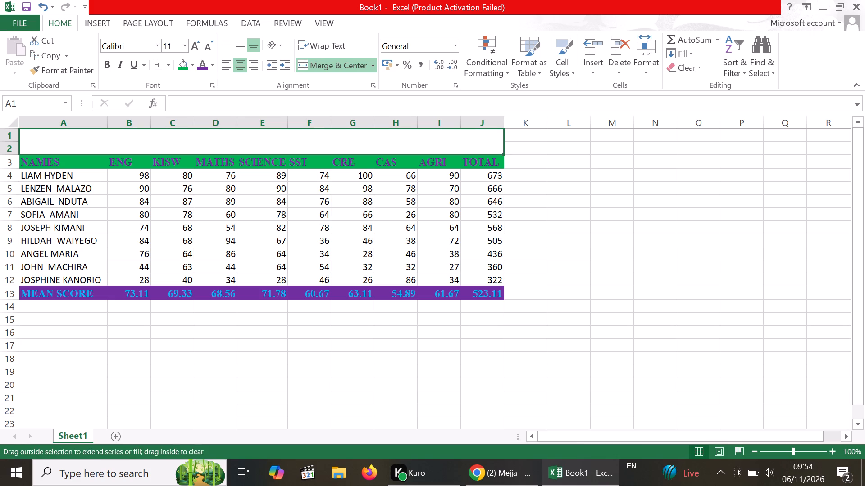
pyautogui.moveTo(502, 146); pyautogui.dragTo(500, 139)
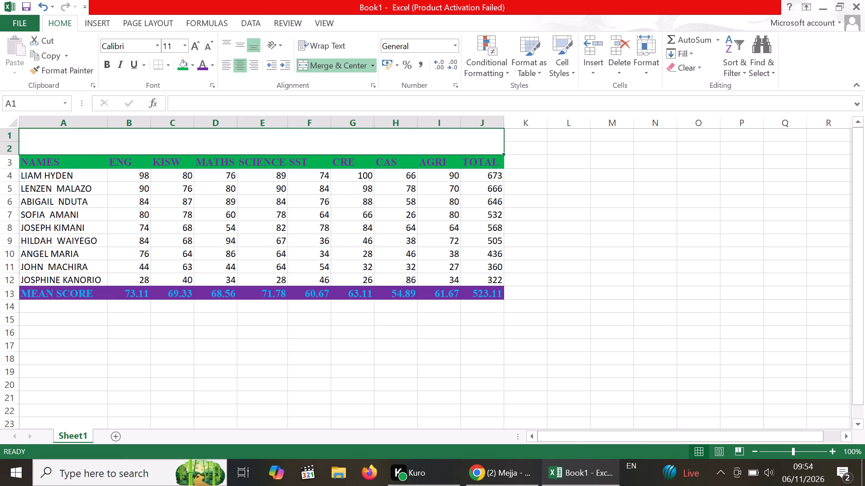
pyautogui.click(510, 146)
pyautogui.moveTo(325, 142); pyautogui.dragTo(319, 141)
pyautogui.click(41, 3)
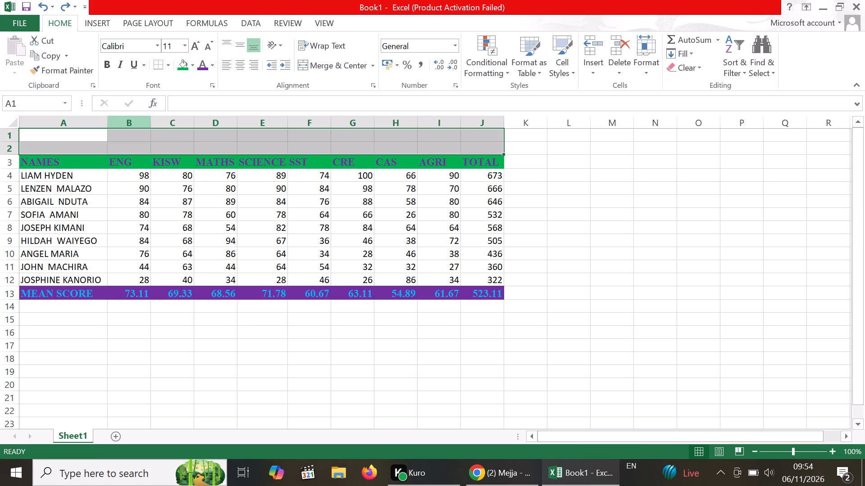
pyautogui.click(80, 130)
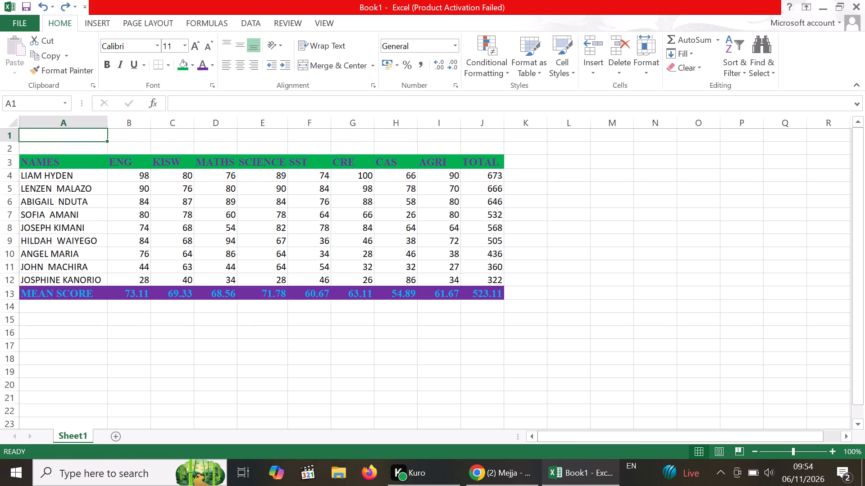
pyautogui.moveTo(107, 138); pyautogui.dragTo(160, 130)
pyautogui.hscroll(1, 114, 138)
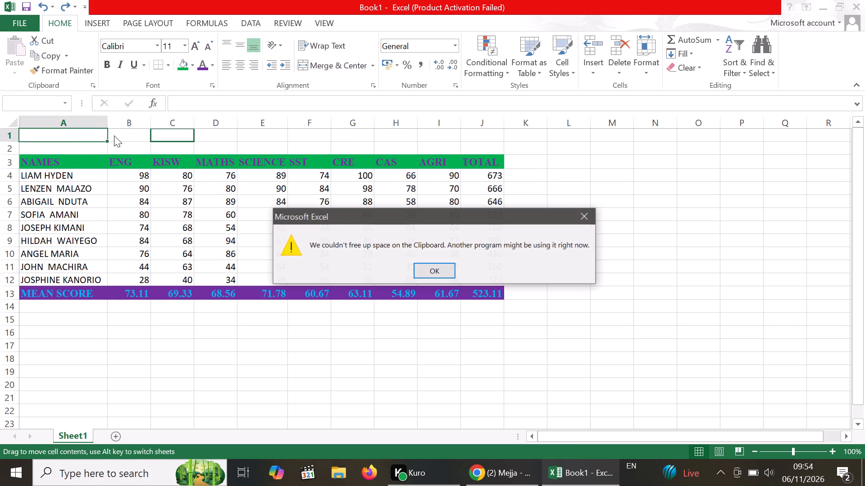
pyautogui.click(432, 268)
# Merge and centre only cells A1:J1 across the width of the table.
pyautogui.click(68, 139)
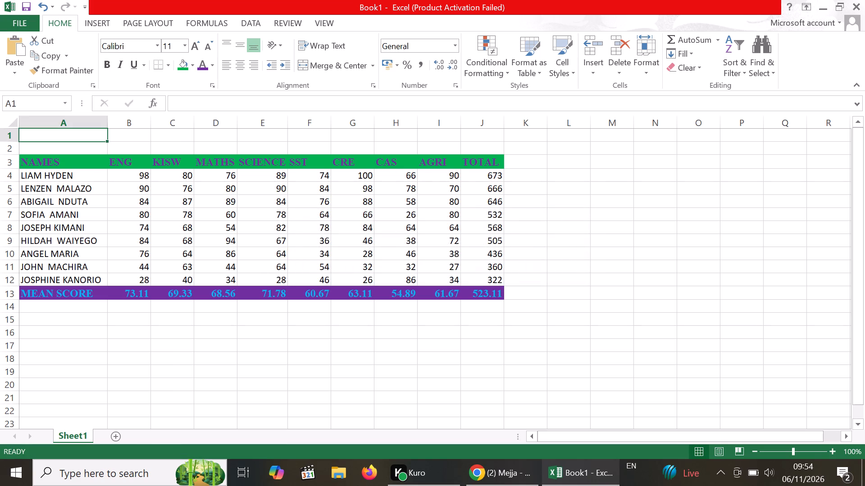
pyautogui.moveTo(105, 141); pyautogui.dragTo(303, 130)
pyautogui.hscroll(1, 129, 138)
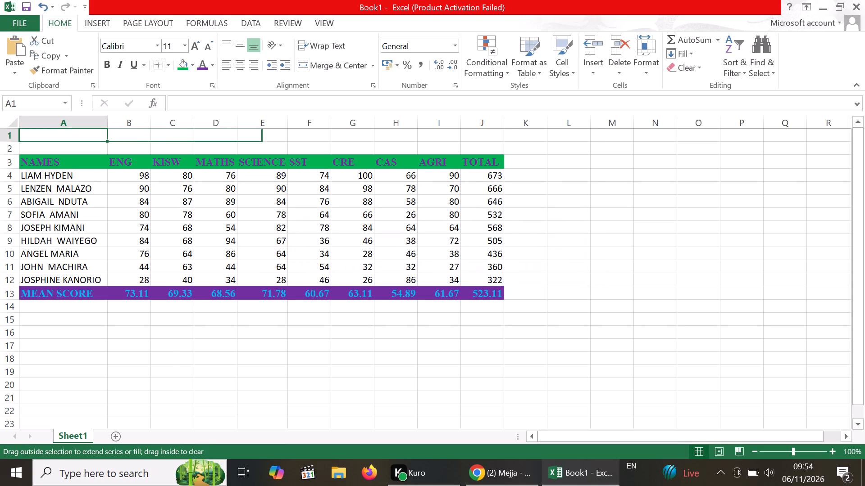
pyautogui.hscroll(1, 303, 130)
pyautogui.moveTo(303, 130); pyautogui.dragTo(506, 146)
pyautogui.hscroll(1, 506, 146)
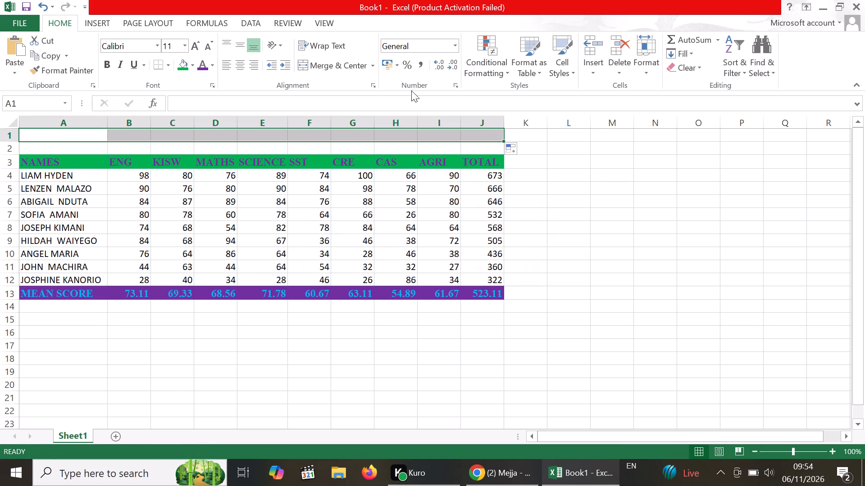
pyautogui.click(340, 66)
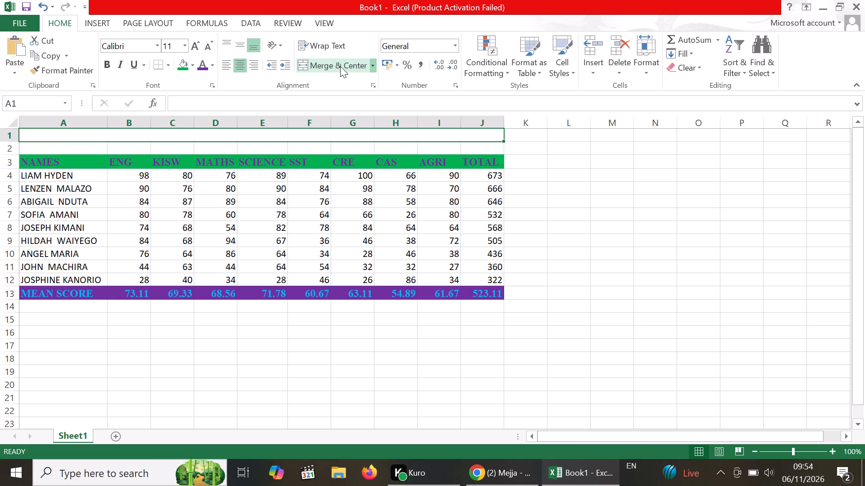
# Enter the title SUNBEAM EDUCATIONAL CENTRE in the merged cell of row 1, with double spaces between the words.
pyautogui.write('SUNBEAM')
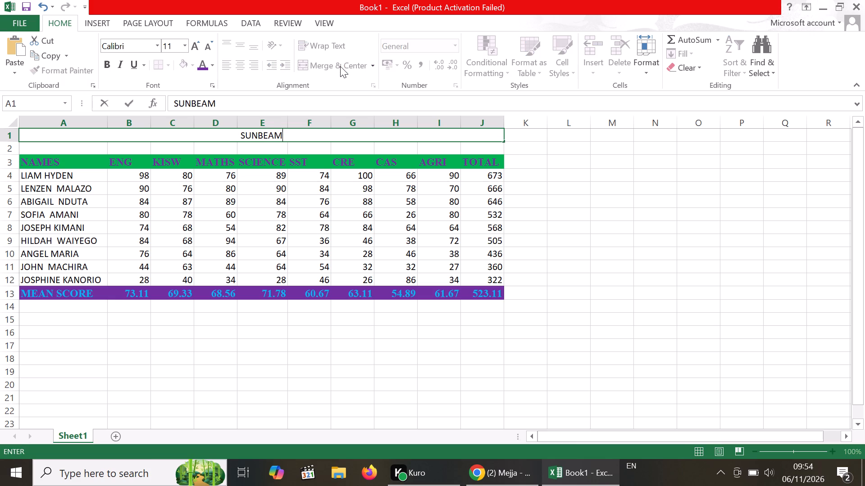
pyautogui.press('space')
pyautogui.press('space')
pyautogui.write('EDUCATIONAL')
pyautogui.press('space')
pyautogui.press('space')
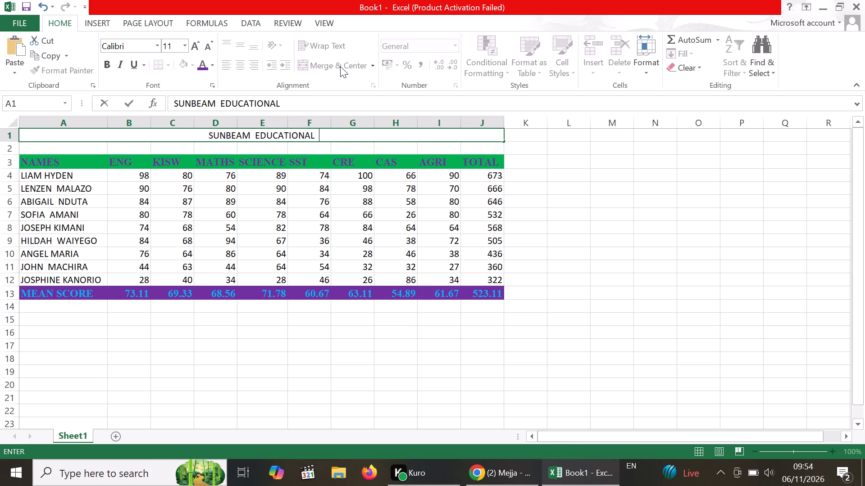
pyautogui.write('CENT')
pyautogui.write('RE')
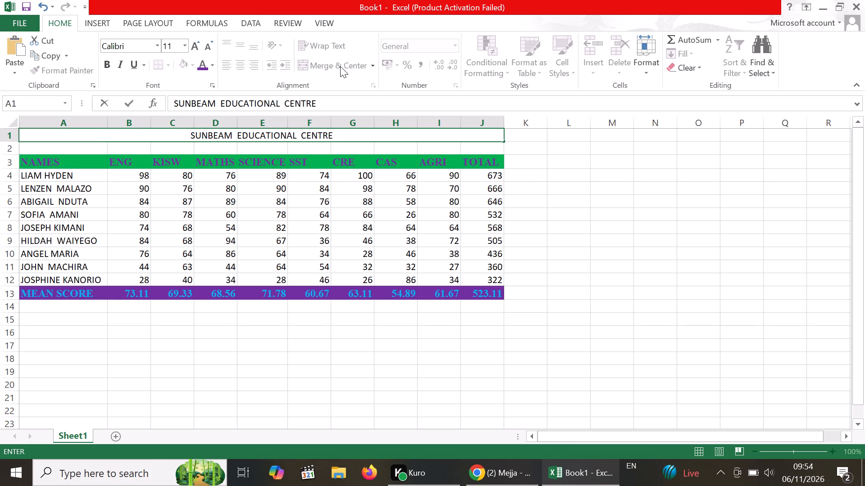
pyautogui.click(108, 149)
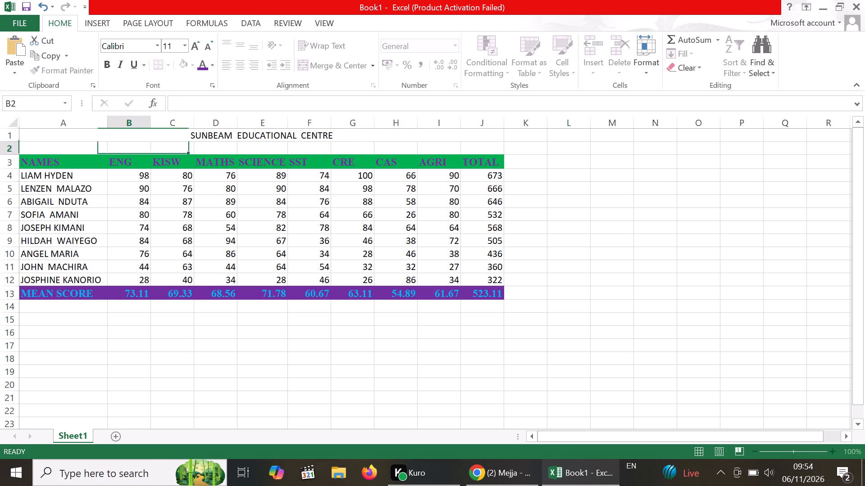
# Merge and centre cells A2:J2 beneath the school title.
pyautogui.click(42, 151)
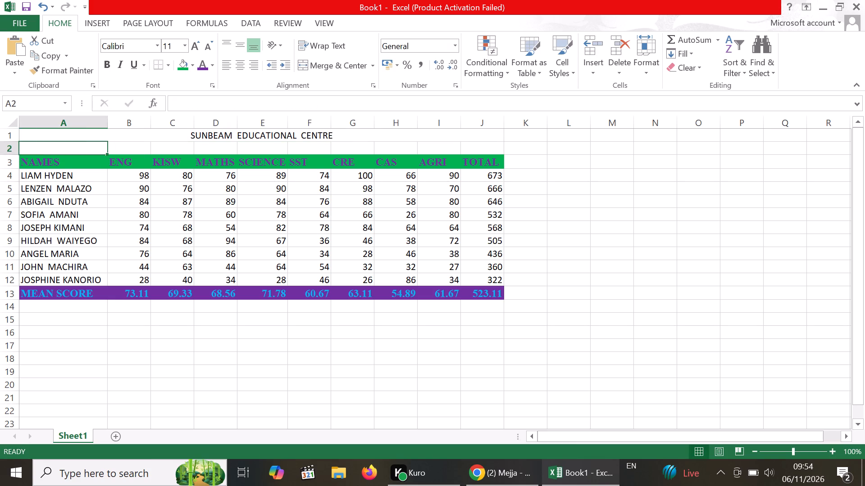
pyautogui.moveTo(106, 155); pyautogui.dragTo(355, 151)
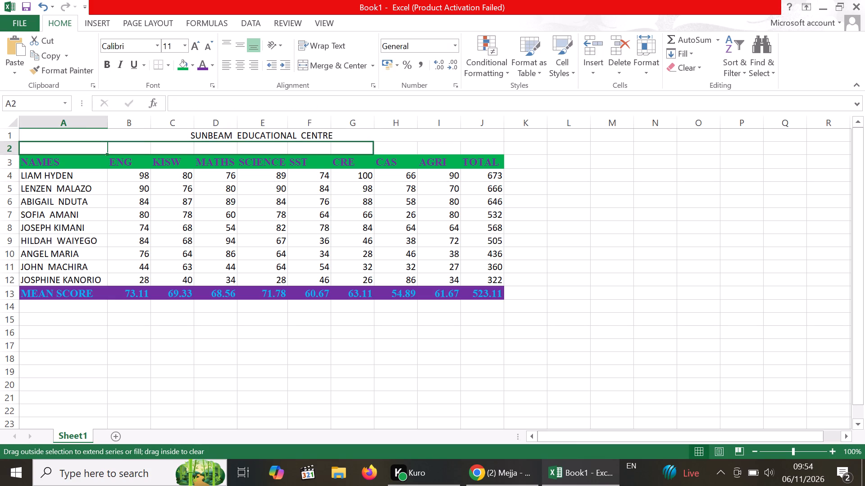
pyautogui.moveTo(355, 151); pyautogui.dragTo(502, 151)
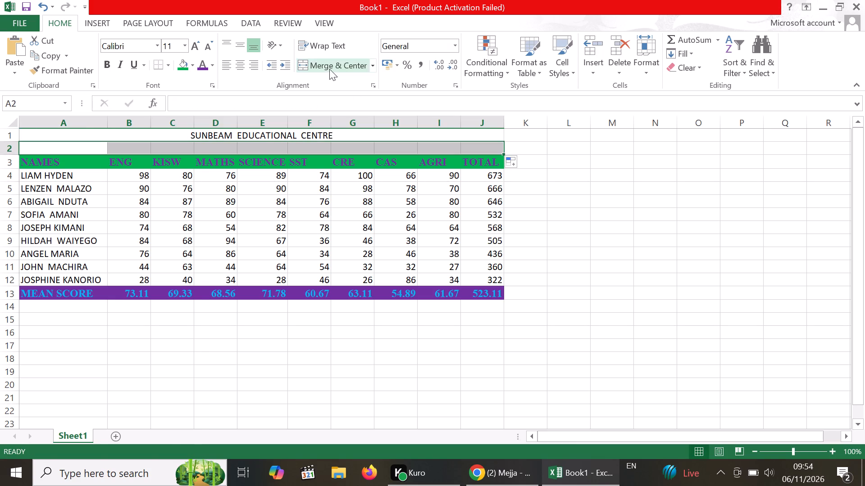
pyautogui.click(329, 66)
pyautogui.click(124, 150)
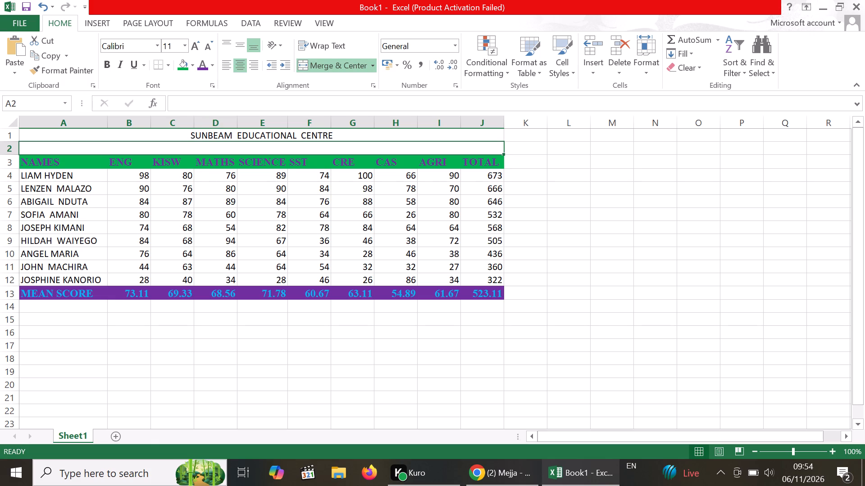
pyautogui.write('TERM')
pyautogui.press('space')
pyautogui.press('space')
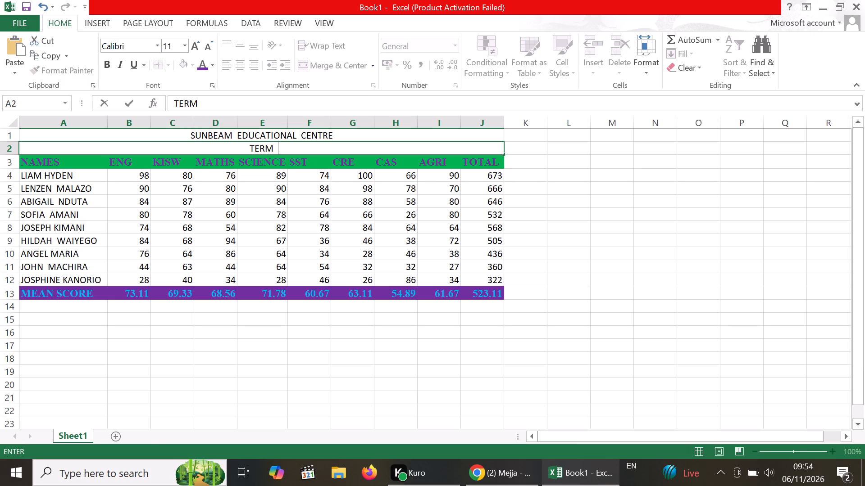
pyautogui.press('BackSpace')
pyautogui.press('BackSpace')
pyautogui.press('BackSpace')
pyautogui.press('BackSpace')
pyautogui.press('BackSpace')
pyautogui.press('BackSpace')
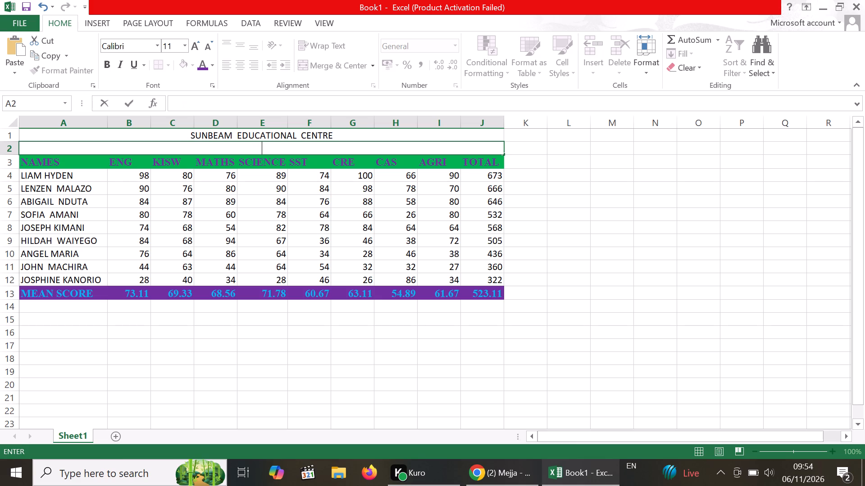
# Enter END TERM 3 EXAM RESULTS GRADE 4 in the merged cell of row 2, with double spaces after END, TERM and 3.
pyautogui.write('END')
pyautogui.press('space')
pyautogui.press('space')
pyautogui.write('TERM')
pyautogui.press('space')
pyautogui.press('space')
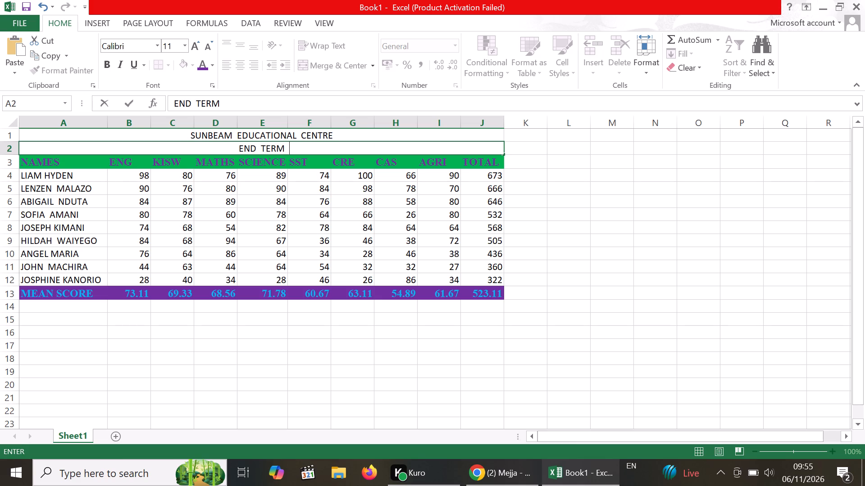
pyautogui.press('3')
pyautogui.press('space')
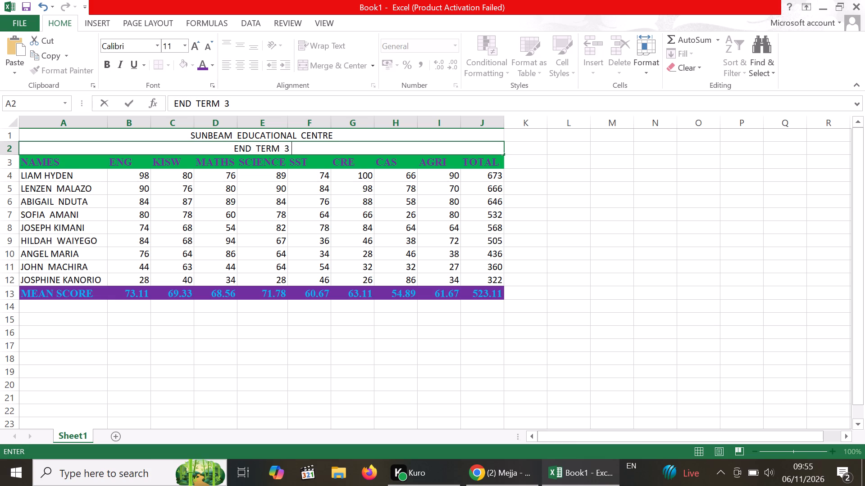
pyautogui.press('space')
pyautogui.write('EXAM')
pyautogui.press('space')
pyautogui.write('RESULTS')
pyautogui.press('space')
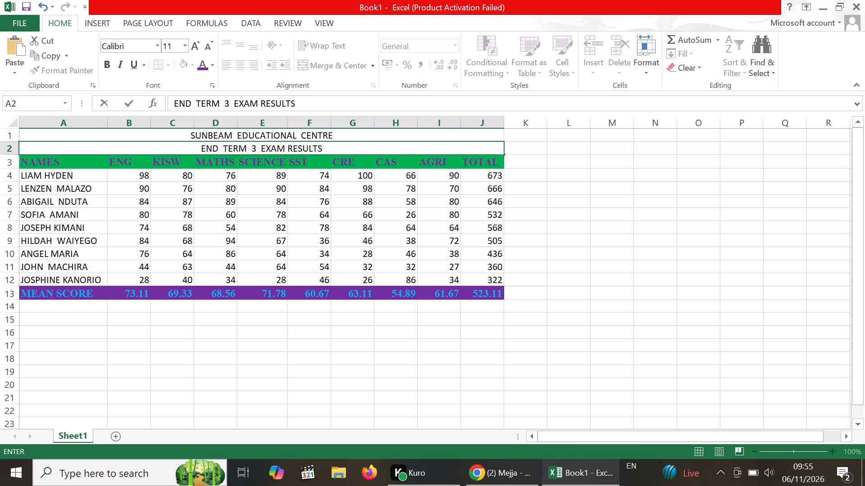
pyautogui.write('GRADE')
pyautogui.press('space')
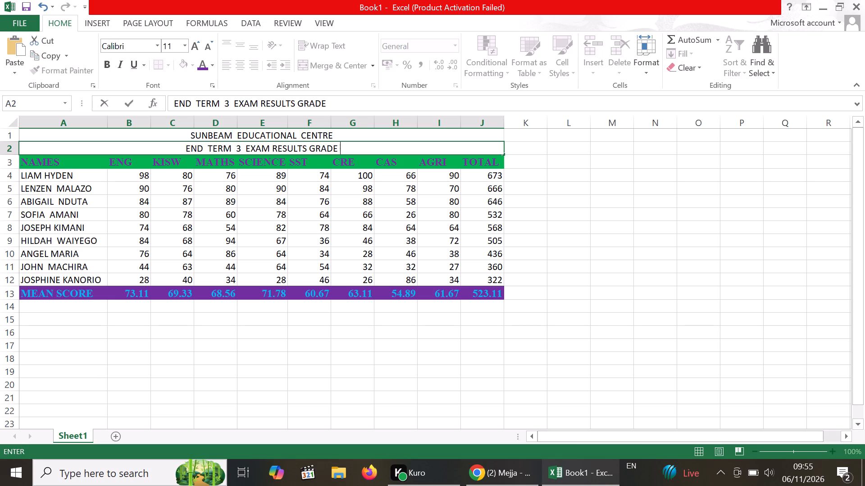
pyautogui.press('4')
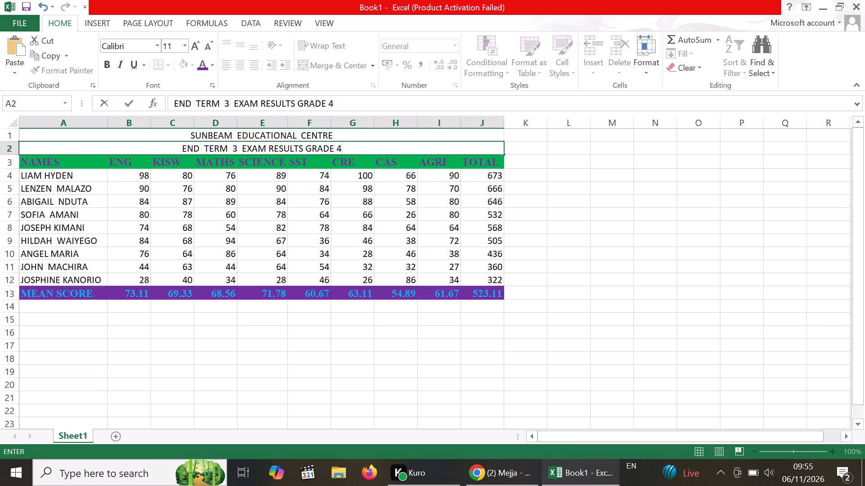
# Make the text of both merged title rows, 1 and 2, bold.
pyautogui.moveTo(25, 137); pyautogui.dragTo(109, 142)
pyautogui.hscroll(1, 31, 138)
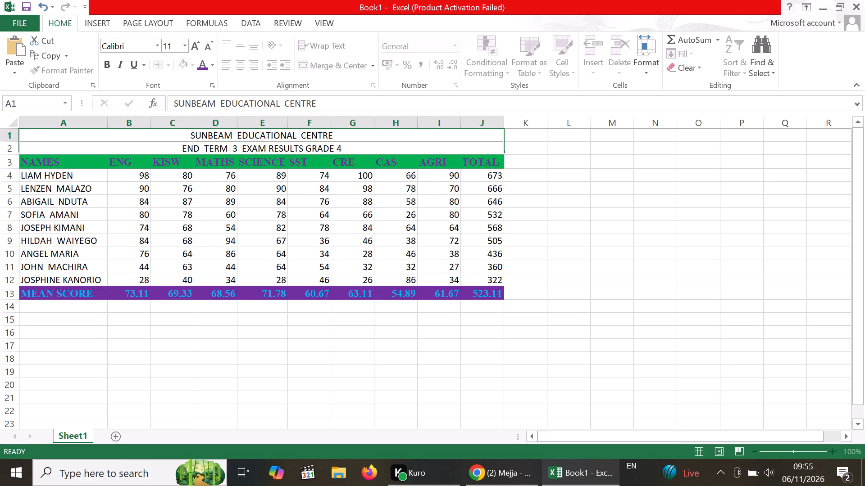
pyautogui.moveTo(109, 142); pyautogui.dragTo(464, 140)
pyautogui.hscroll(1, 109, 142)
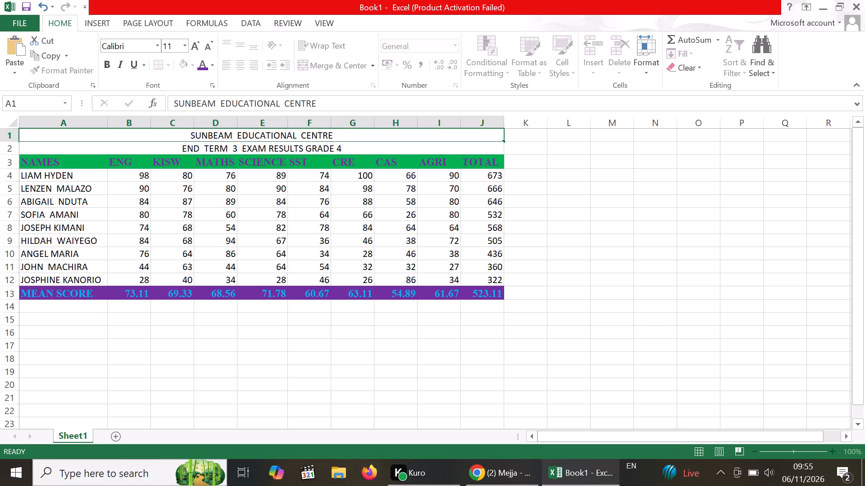
pyautogui.hscroll(1, 464, 140)
pyautogui.moveTo(464, 140); pyautogui.dragTo(463, 152)
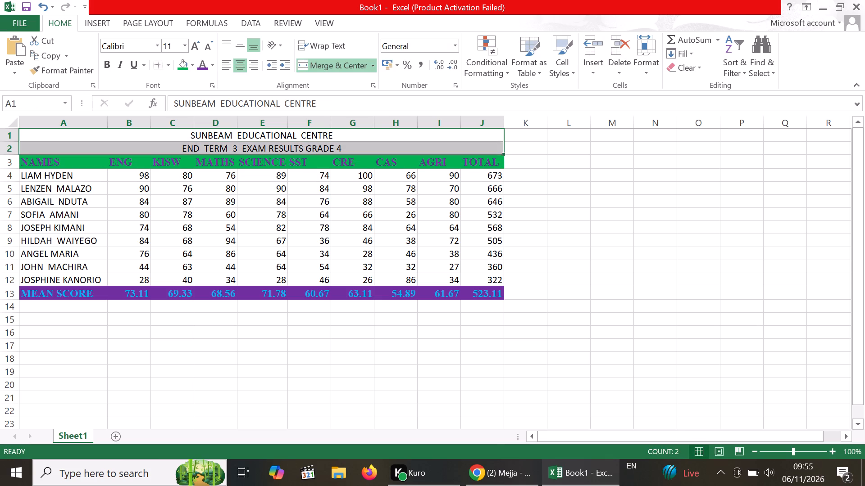
pyautogui.click(109, 64)
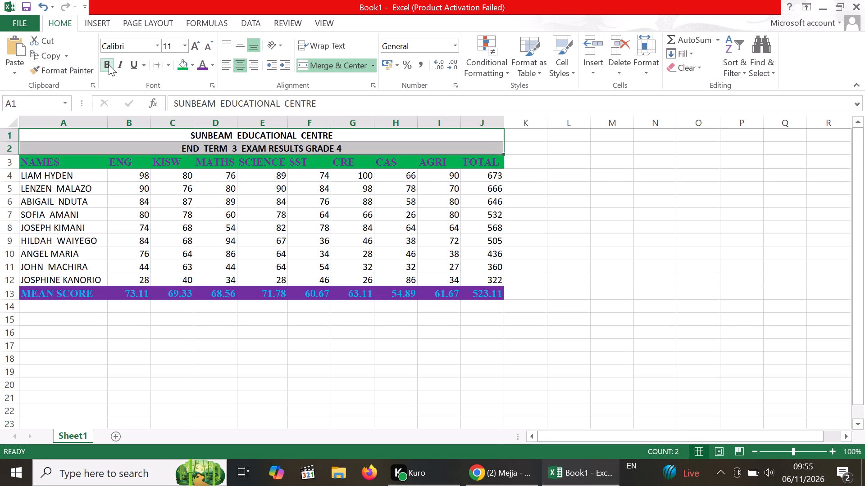
# Change the font of both title rows to Times New Roman.
pyautogui.click(157, 48)
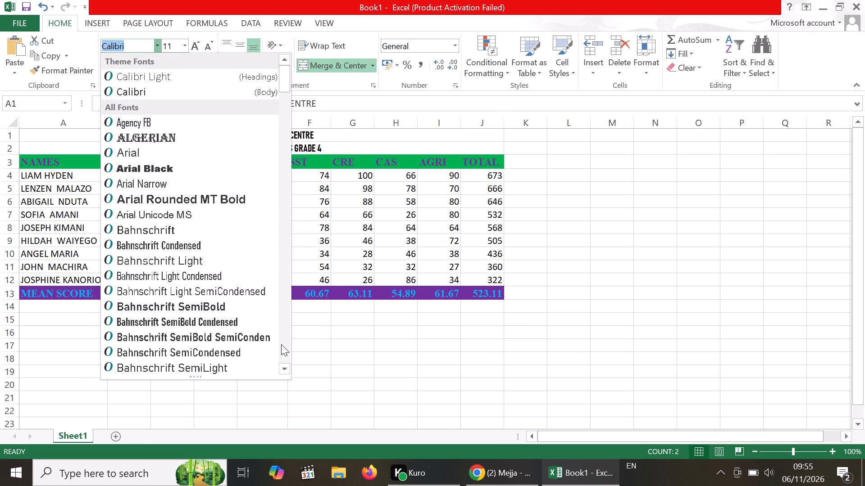
pyautogui.tripleClick(285, 362)
pyautogui.click(285, 362)
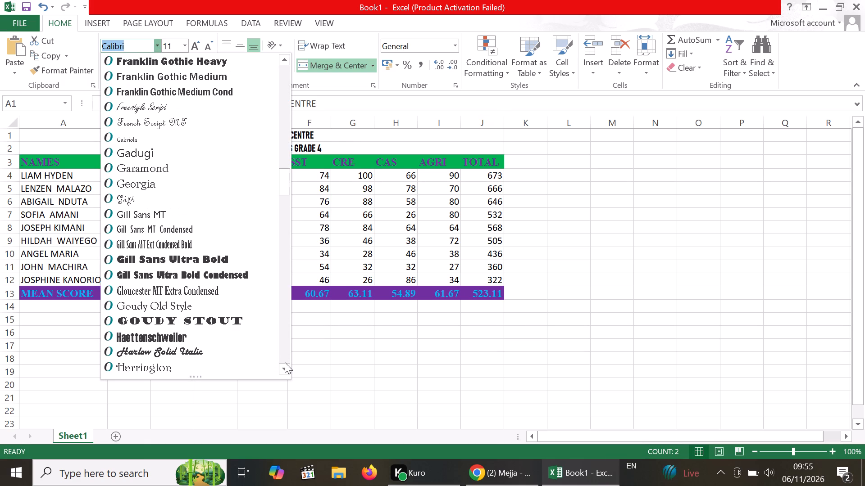
pyautogui.click(285, 368)
pyautogui.tripleClick(285, 368)
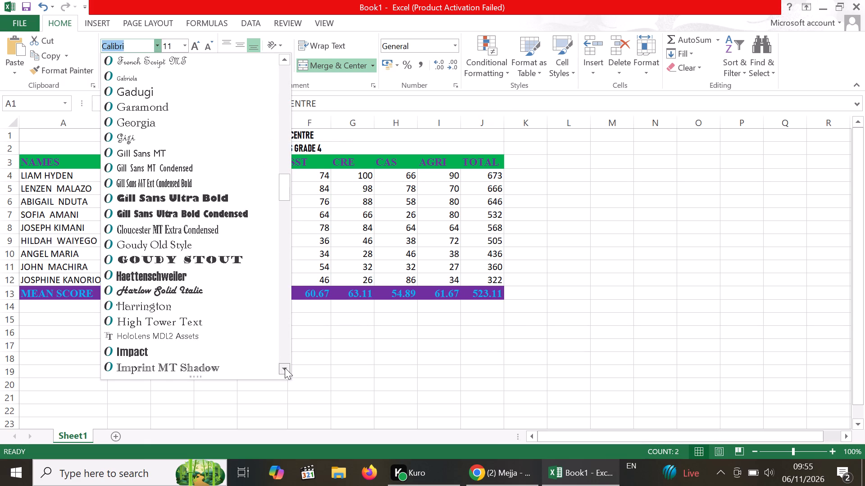
pyautogui.tripleClick(285, 368)
pyautogui.tripleClick(285, 368)
pyautogui.tripleClick(285, 368)
pyautogui.click(285, 368)
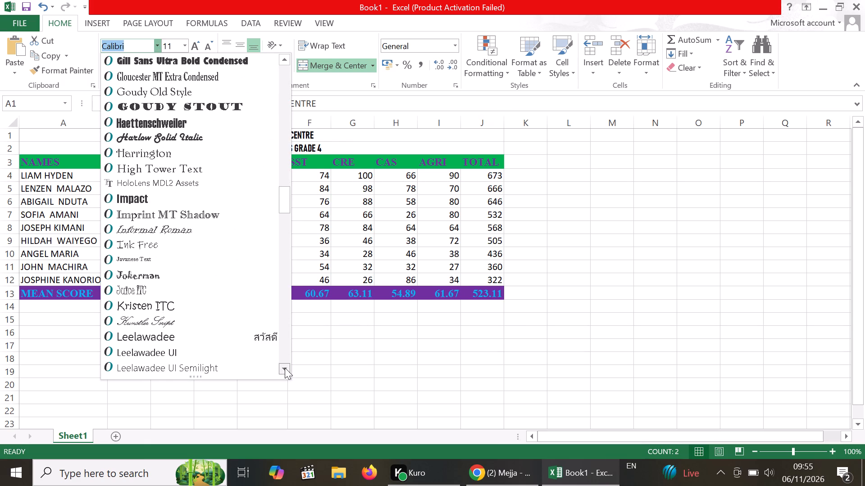
pyautogui.click(285, 368)
pyautogui.tripleClick(285, 368)
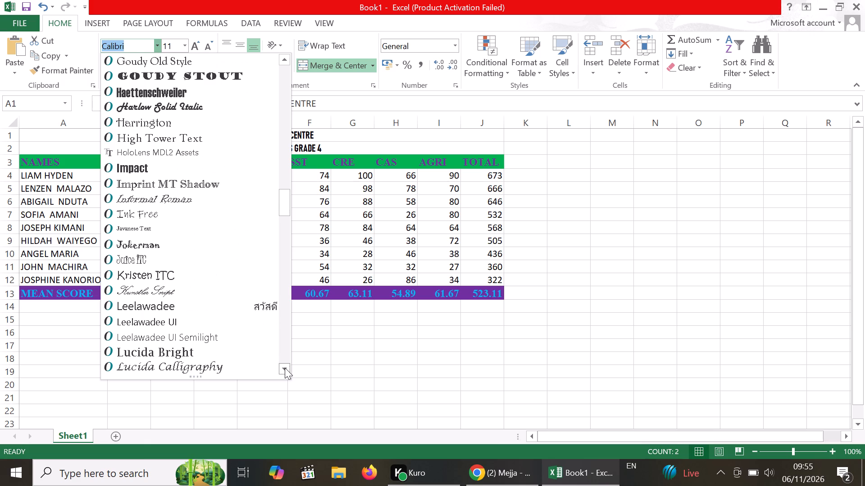
pyautogui.tripleClick(285, 368)
pyautogui.tripleClick(285, 368)
pyautogui.tripleClick(285, 368)
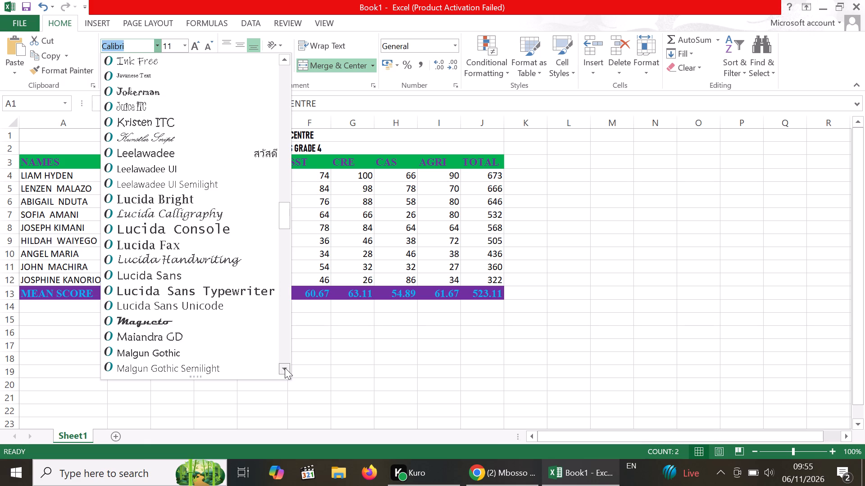
pyautogui.tripleClick(285, 368)
pyautogui.tripleClick(285, 368)
pyautogui.tripleClick(285, 368)
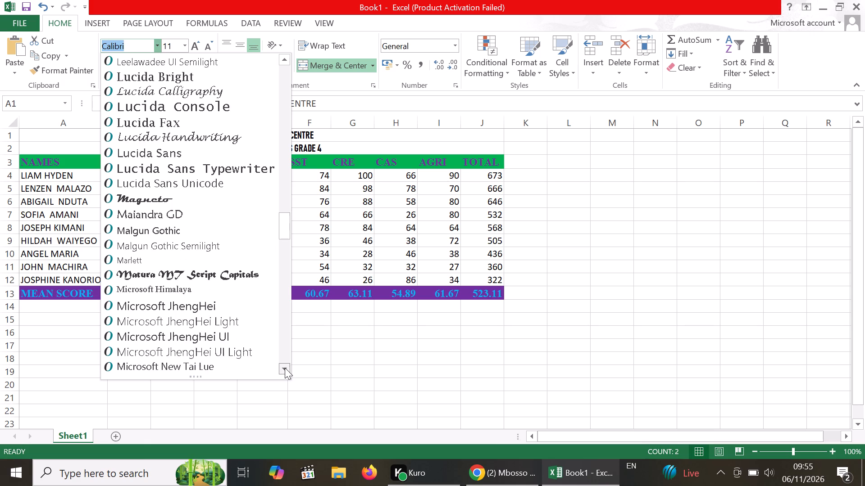
pyautogui.tripleClick(285, 368)
pyautogui.tripleClick(285, 368)
pyautogui.click(285, 368)
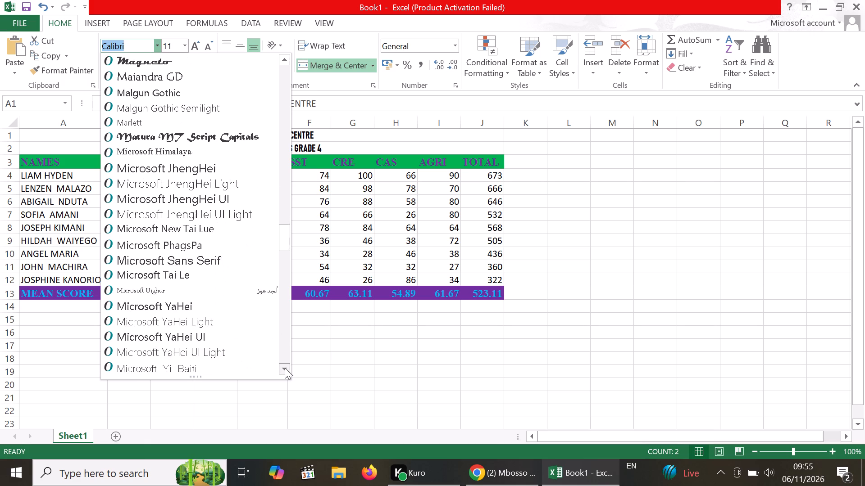
pyautogui.tripleClick(285, 368)
pyautogui.tripleClick(285, 368)
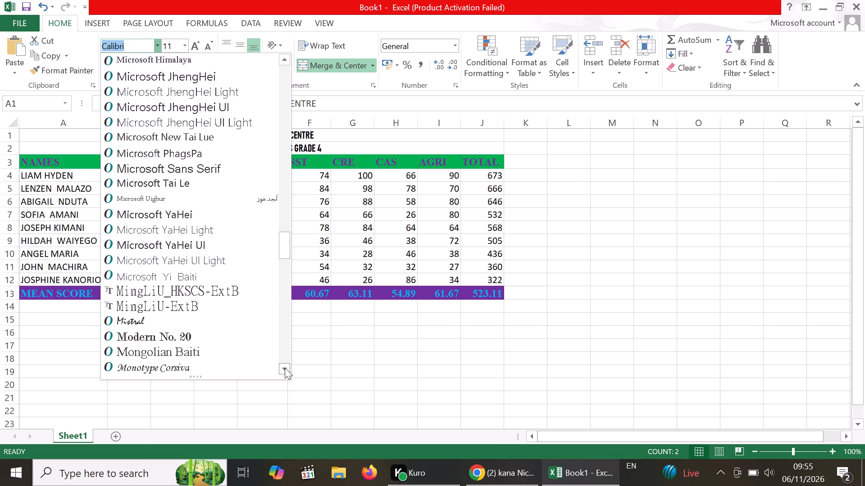
pyautogui.tripleClick(285, 368)
pyautogui.tripleClick(285, 368)
pyautogui.tripleClick(285, 368)
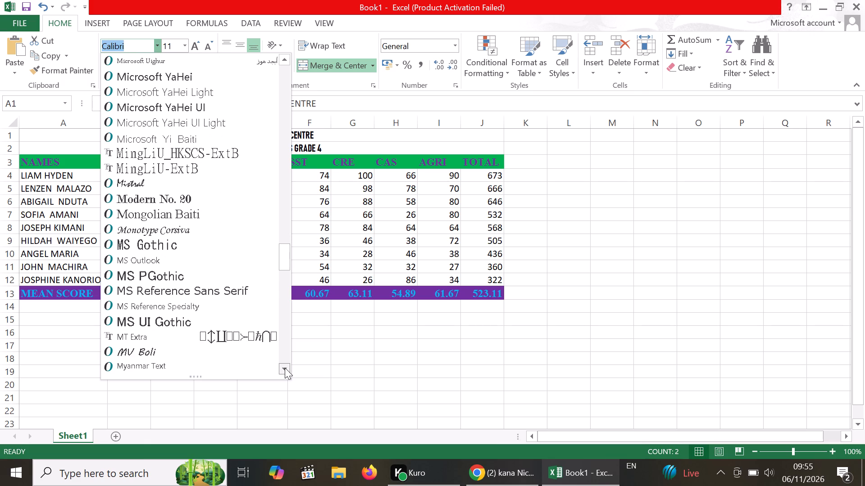
pyautogui.tripleClick(285, 368)
pyautogui.click(285, 368)
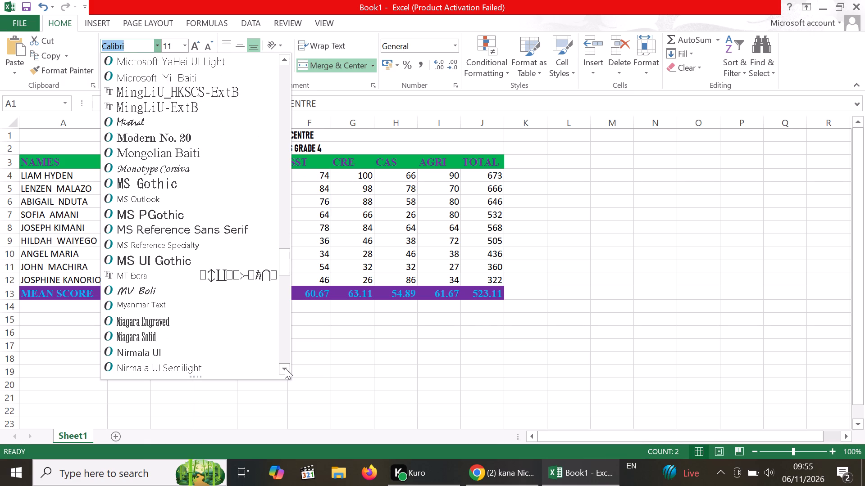
pyautogui.tripleClick(285, 368)
pyautogui.tripleClick(285, 368)
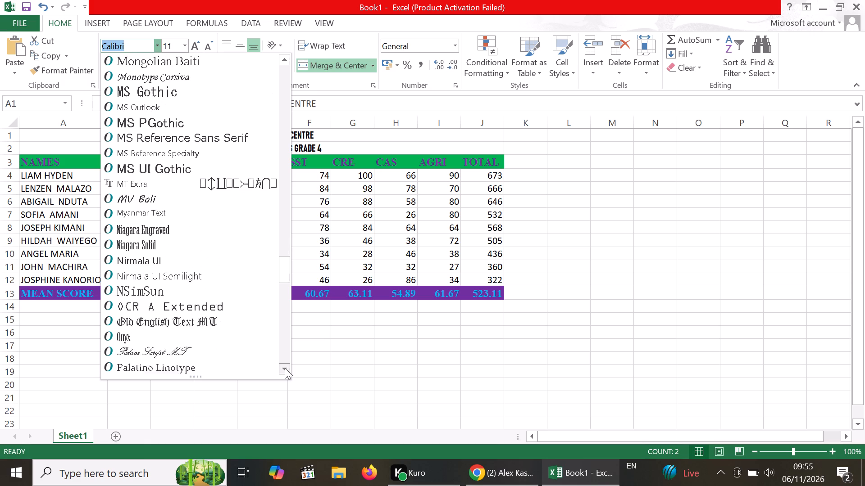
pyautogui.tripleClick(285, 368)
pyautogui.click(285, 368)
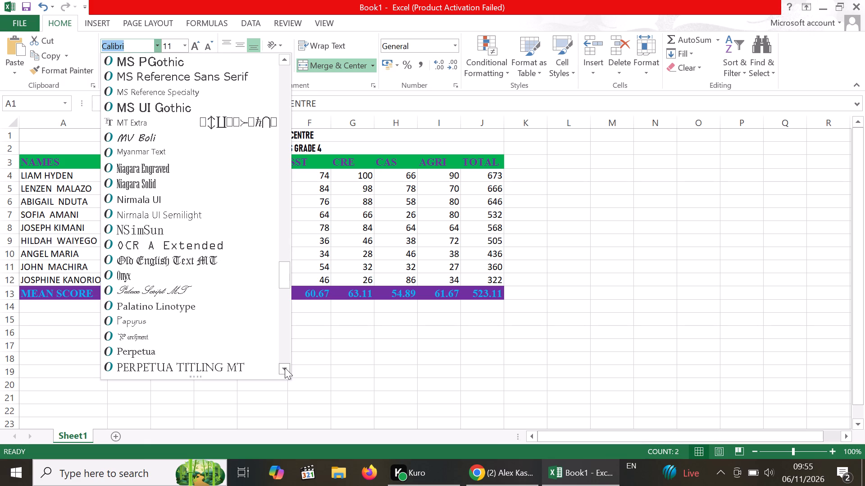
pyautogui.click(285, 368)
pyautogui.click(285, 368)
pyautogui.click(285, 368)
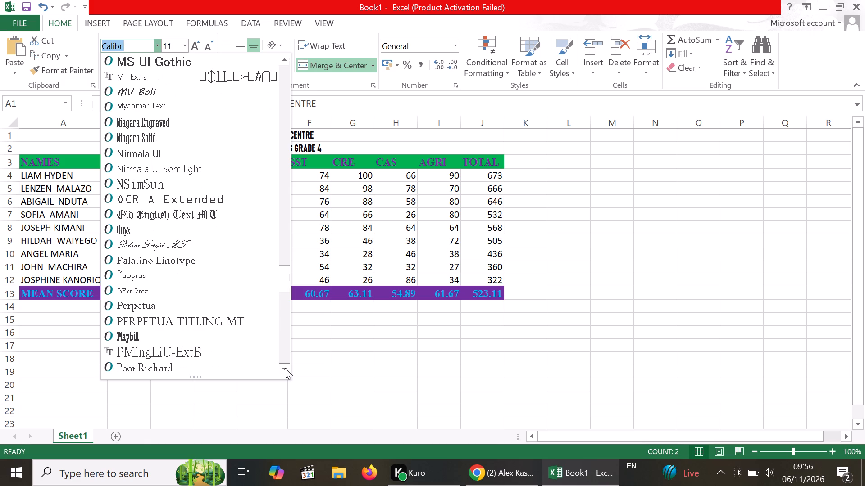
pyautogui.tripleClick(285, 368)
pyautogui.tripleClick(285, 368)
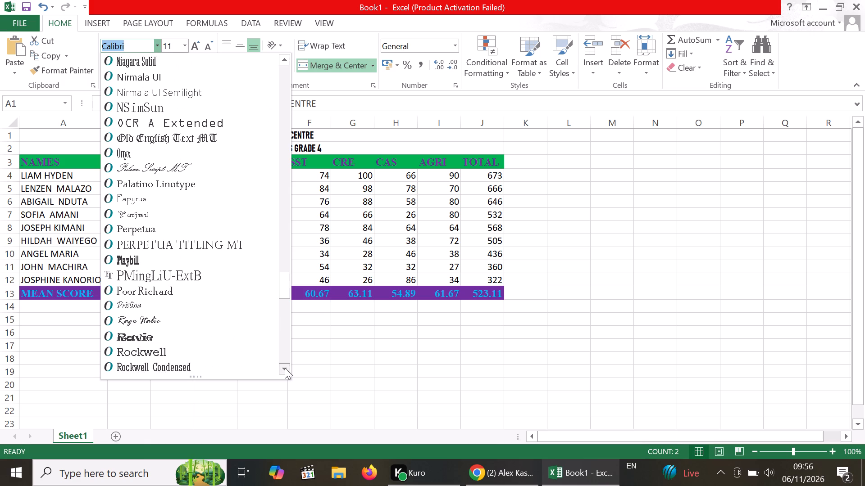
pyautogui.tripleClick(285, 368)
pyautogui.tripleClick(285, 368)
pyautogui.doubleClick(285, 368)
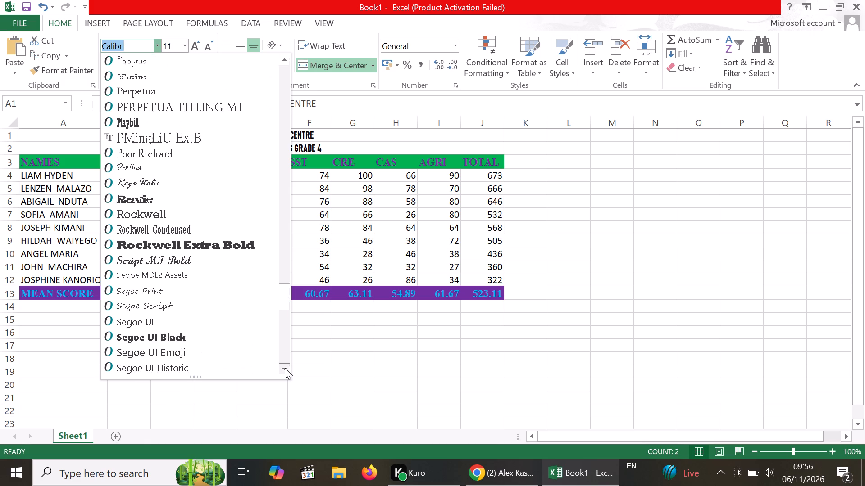
pyautogui.tripleClick(285, 368)
pyautogui.tripleClick(285, 368)
pyautogui.tripleClick(285, 368)
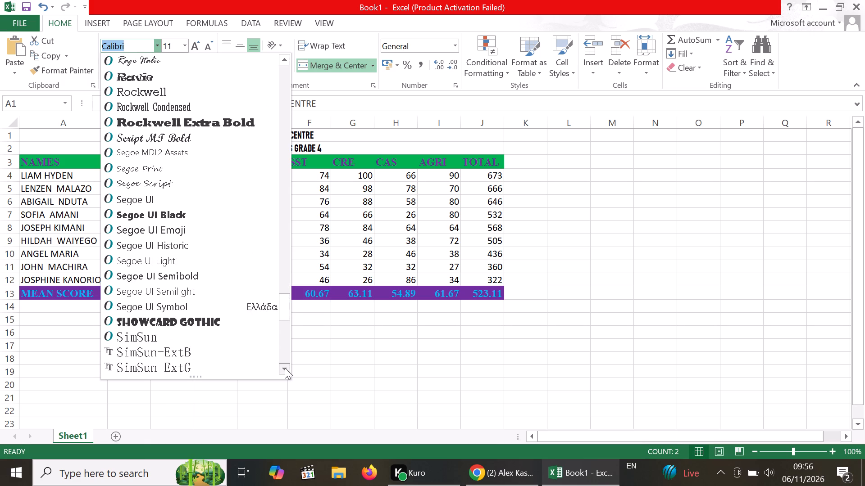
pyautogui.tripleClick(285, 368)
pyautogui.tripleClick(285, 368)
pyautogui.tripleClick(285, 368)
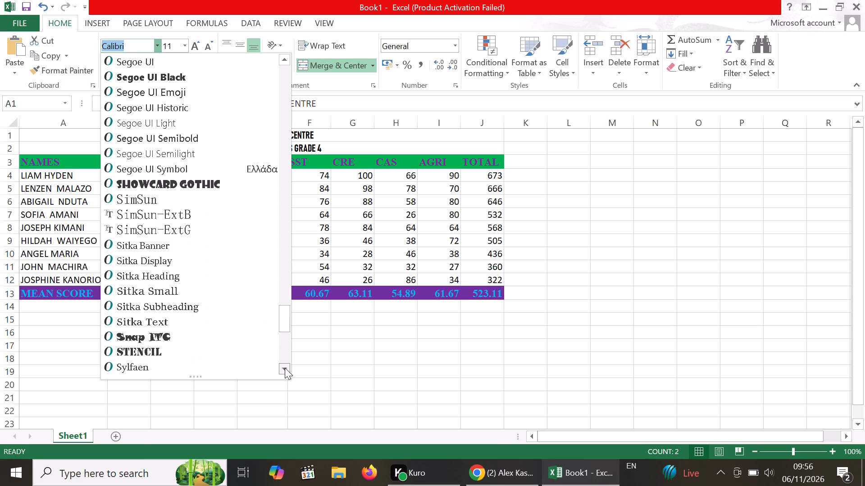
pyautogui.tripleClick(285, 368)
pyautogui.tripleClick(285, 368)
pyautogui.tripleClick(285, 368)
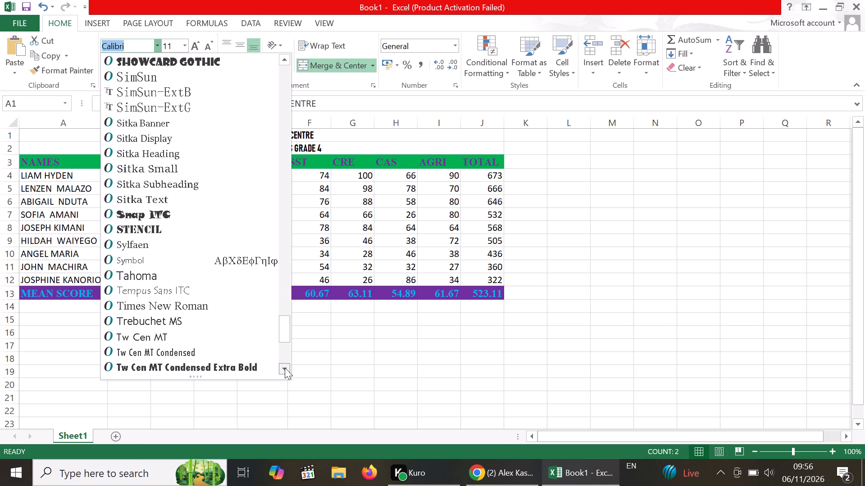
pyautogui.click(285, 368)
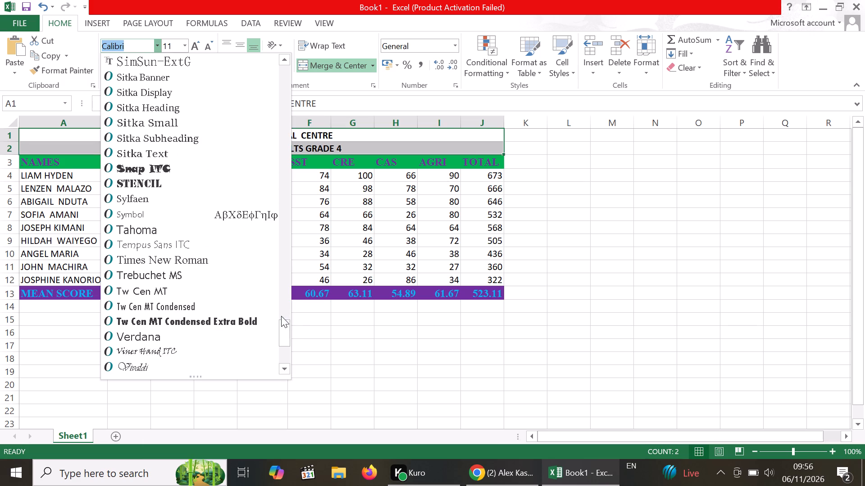
pyautogui.click(227, 261)
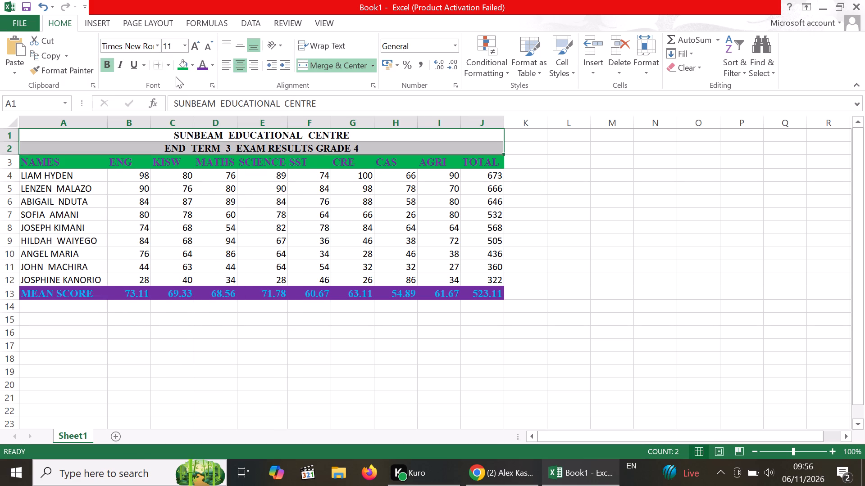
# Set the font size of both title rows to 16.
pyautogui.click(183, 45)
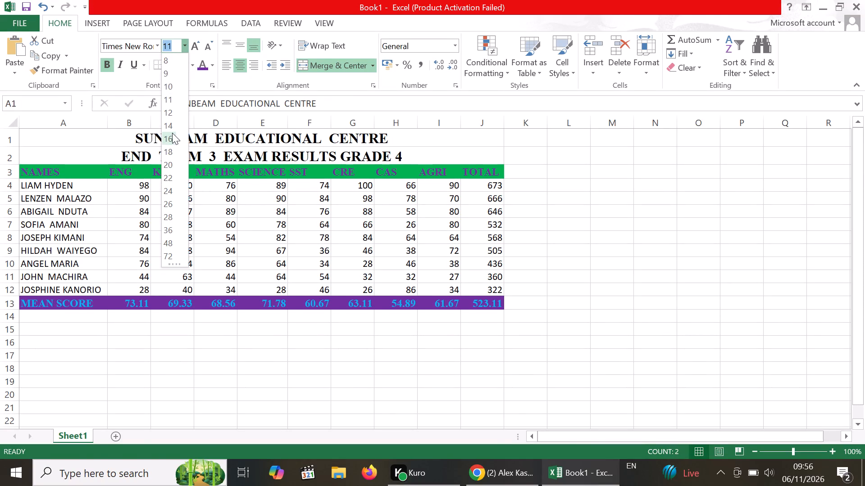
pyautogui.click(172, 133)
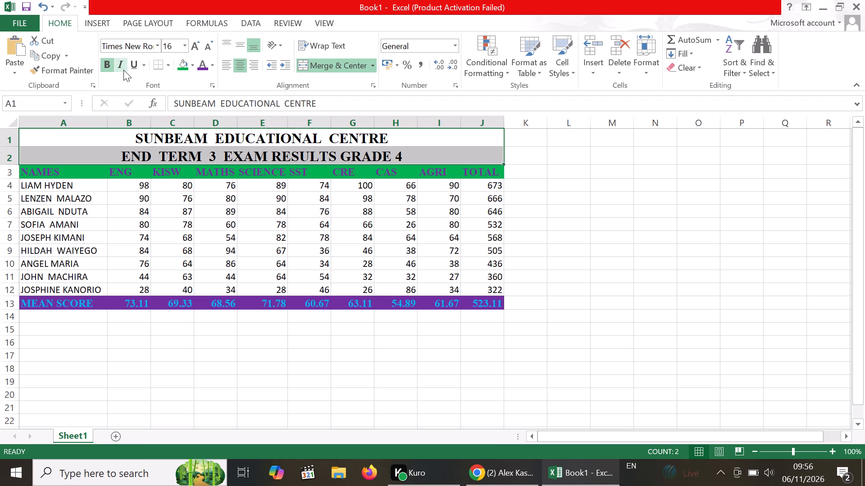
# Apply italic and underline to the text of both title rows.
pyautogui.click(123, 70)
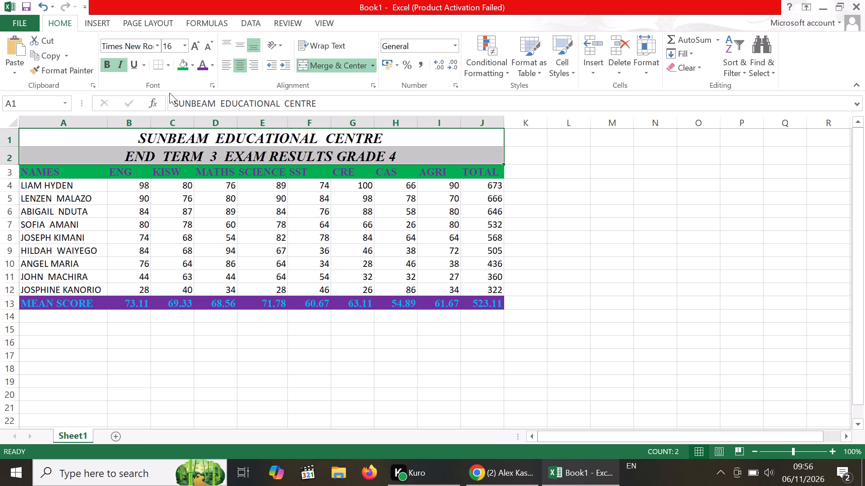
pyautogui.click(136, 67)
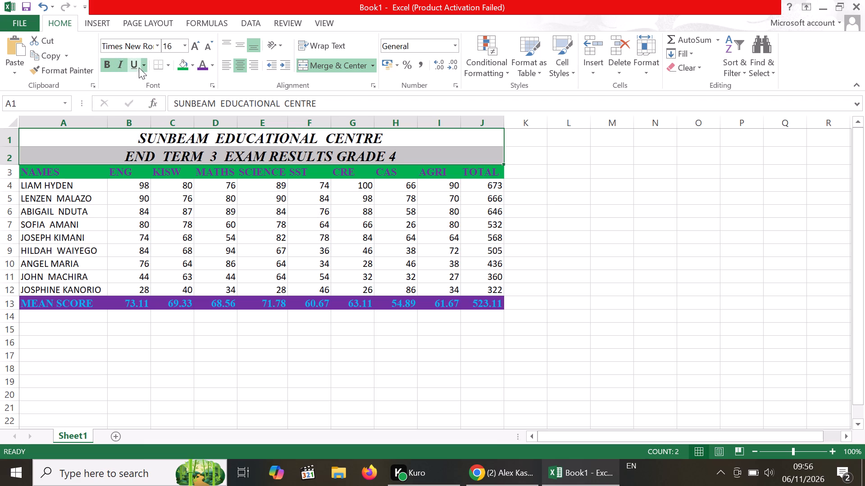
# Change the underline of both merged title rows to a double underline.
pyautogui.click(144, 68)
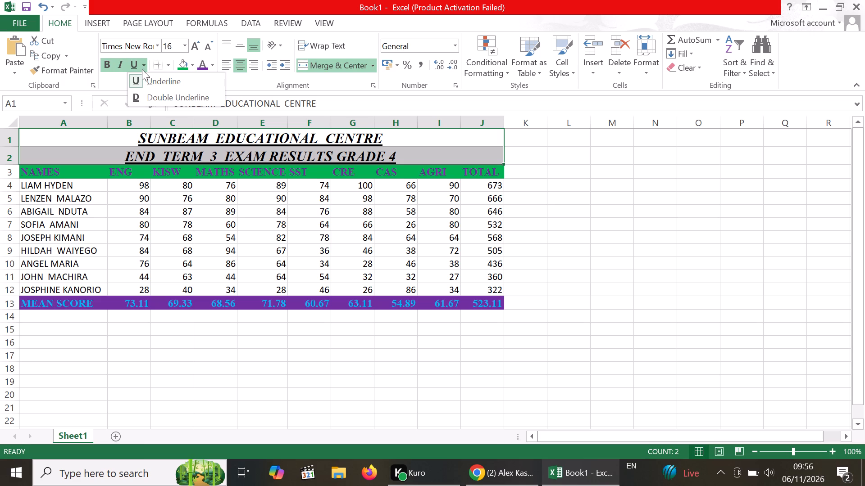
pyautogui.click(155, 95)
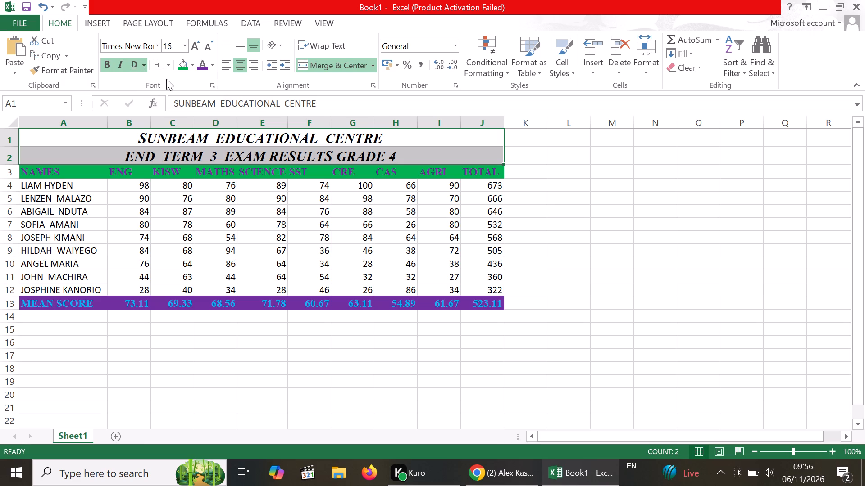
pyautogui.click(172, 82)
# Set the font colour of both title rows to bright magenta, chosen from the standard colours of the extended colour picker.
pyautogui.click(213, 67)
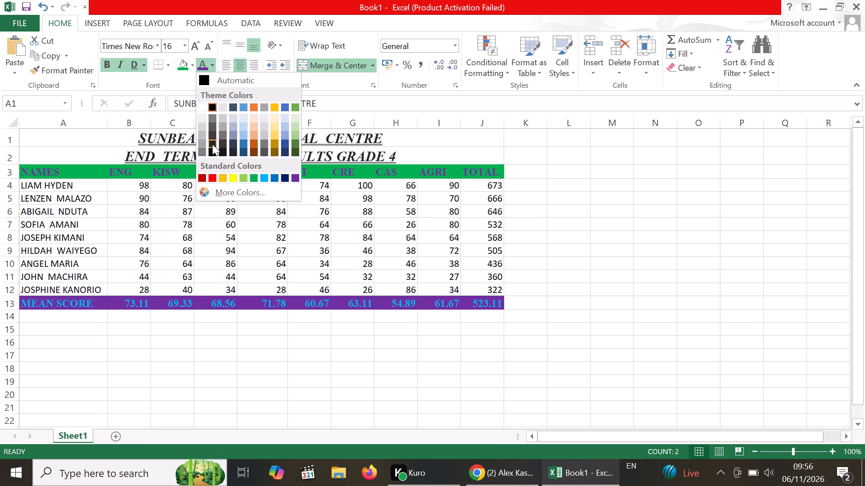
pyautogui.click(228, 193)
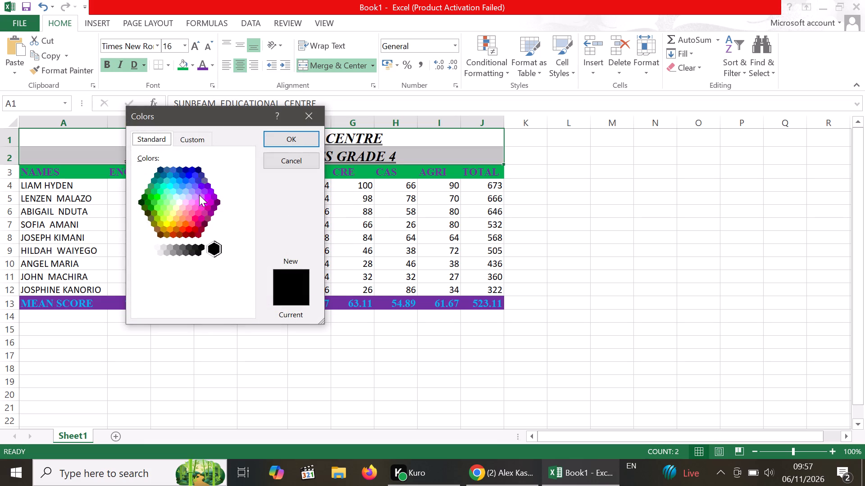
pyautogui.click(204, 201)
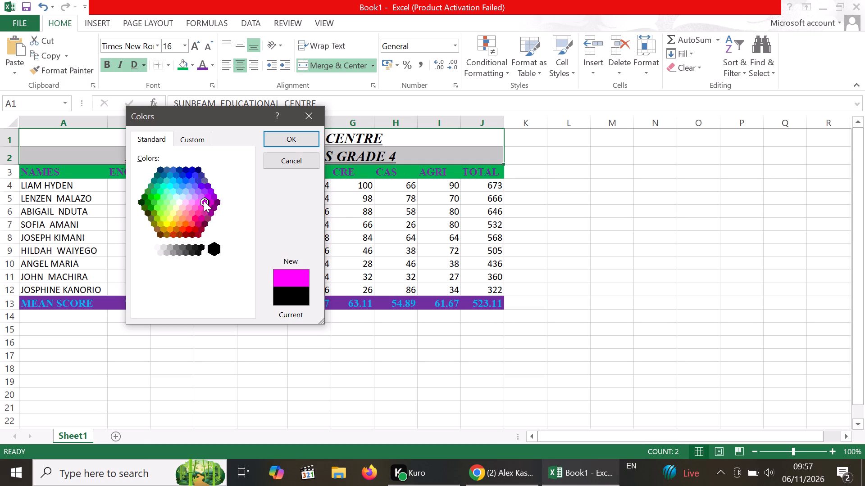
pyautogui.click(293, 141)
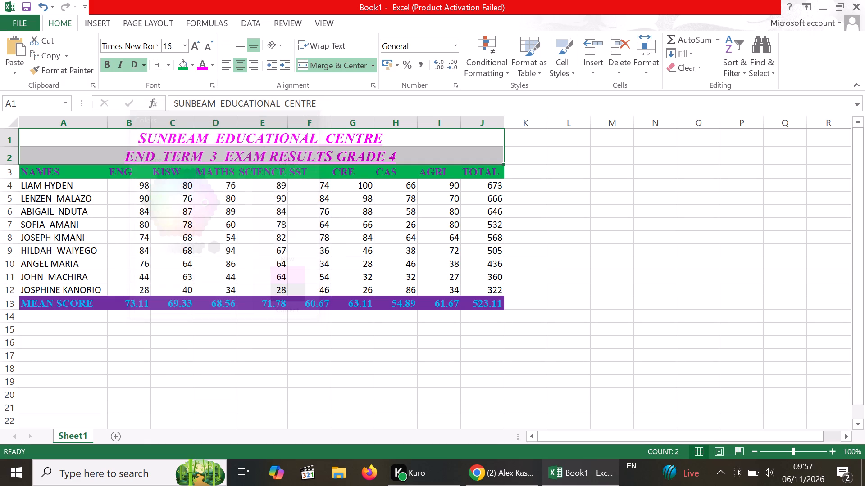
pyautogui.click(567, 197)
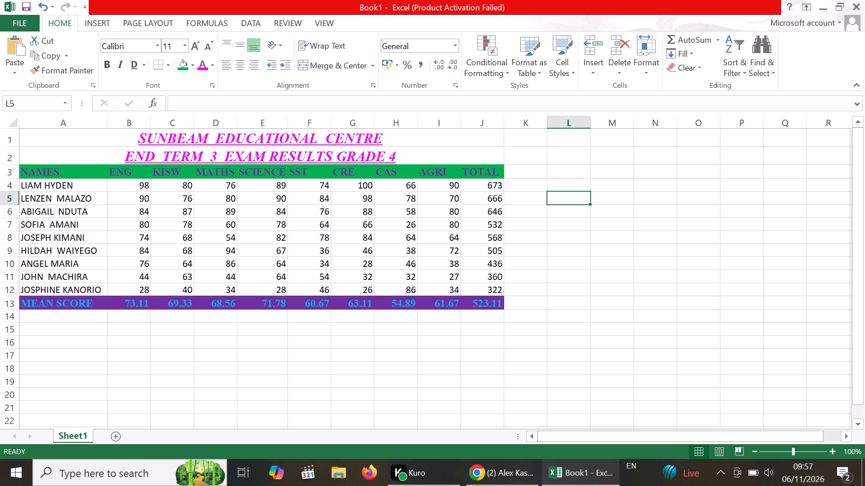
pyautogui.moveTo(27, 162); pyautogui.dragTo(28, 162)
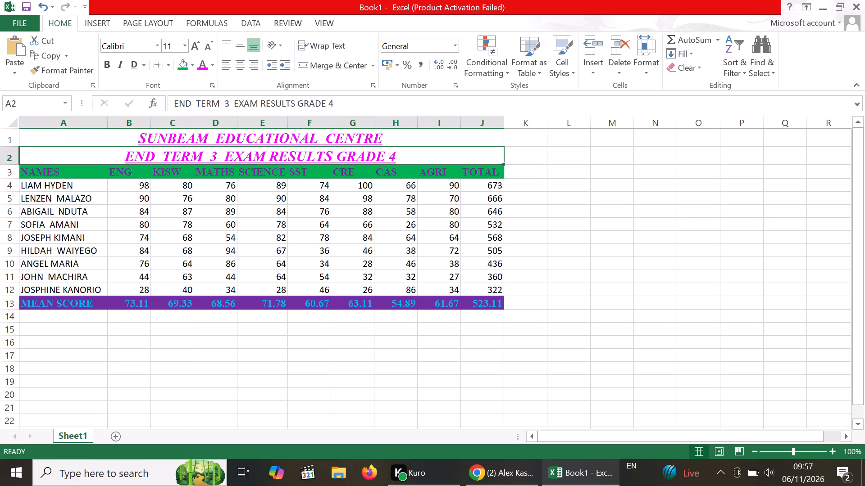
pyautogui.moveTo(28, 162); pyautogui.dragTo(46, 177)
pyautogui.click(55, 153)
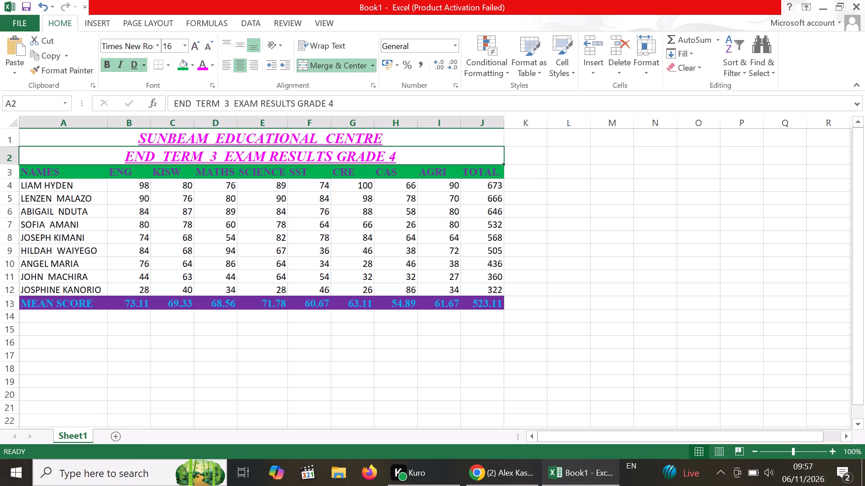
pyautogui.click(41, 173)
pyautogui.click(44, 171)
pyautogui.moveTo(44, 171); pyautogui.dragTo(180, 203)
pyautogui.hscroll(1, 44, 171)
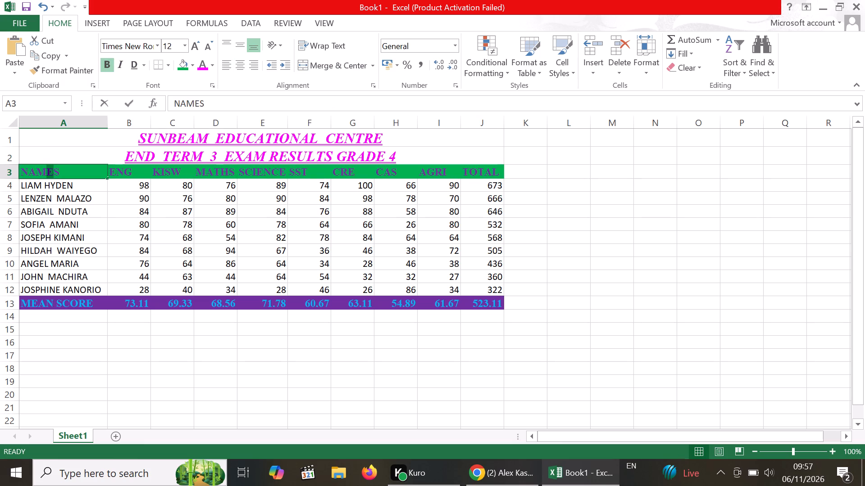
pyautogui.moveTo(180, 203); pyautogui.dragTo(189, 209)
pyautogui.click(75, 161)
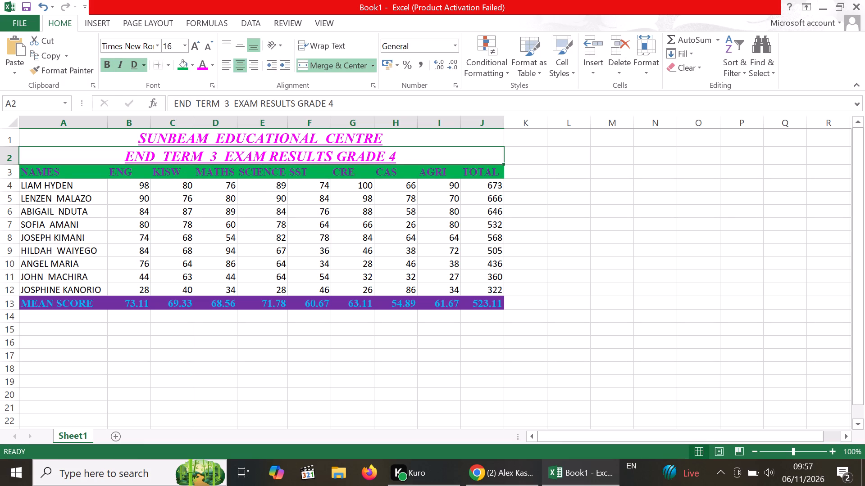
# Sort the student table A3:J12, leaving out the mean score row, by TOTAL values from largest to smallest, treating row 3 as headers.
pyautogui.click(60, 178)
pyautogui.moveTo(80, 170); pyautogui.dragTo(241, 223)
pyautogui.hscroll(1, 89, 171)
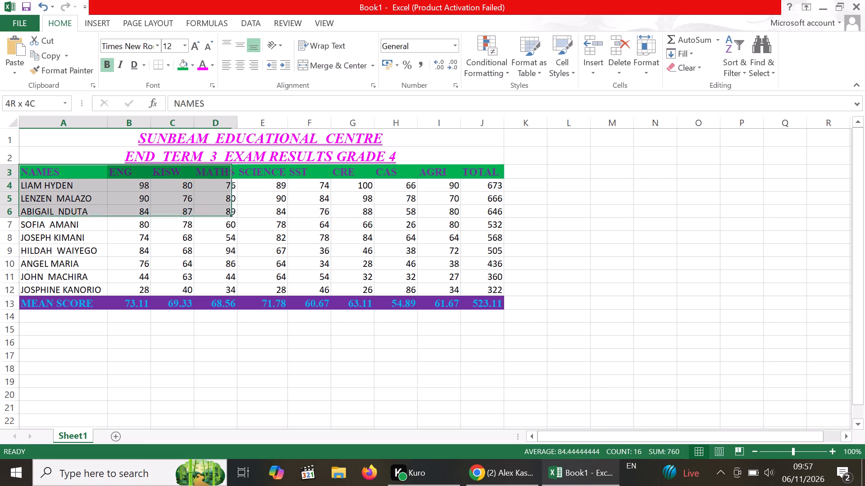
pyautogui.hscroll(1, 241, 223)
pyautogui.moveTo(241, 223); pyautogui.dragTo(489, 305)
pyautogui.hscroll(1, 489, 305)
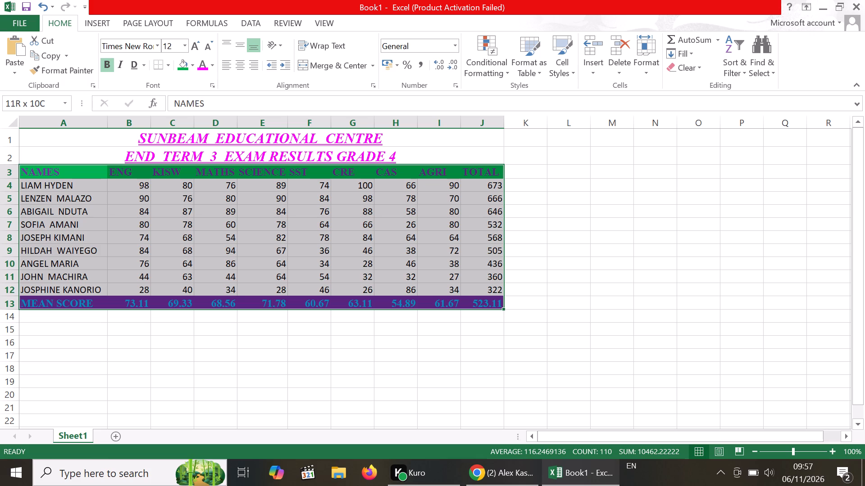
pyautogui.moveTo(489, 305); pyautogui.dragTo(487, 292)
pyautogui.hscroll(2, 489, 305)
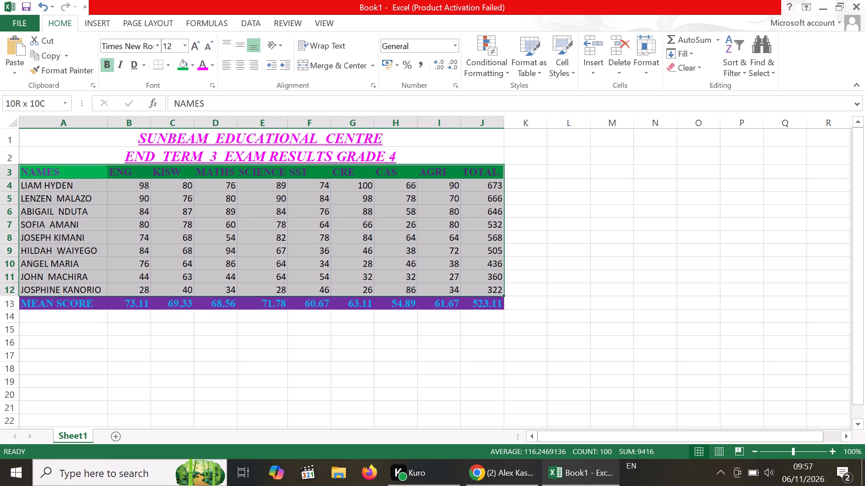
pyautogui.hscroll(1, 487, 292)
pyautogui.moveTo(487, 292); pyautogui.dragTo(492, 285)
pyautogui.hscroll(1, 492, 285)
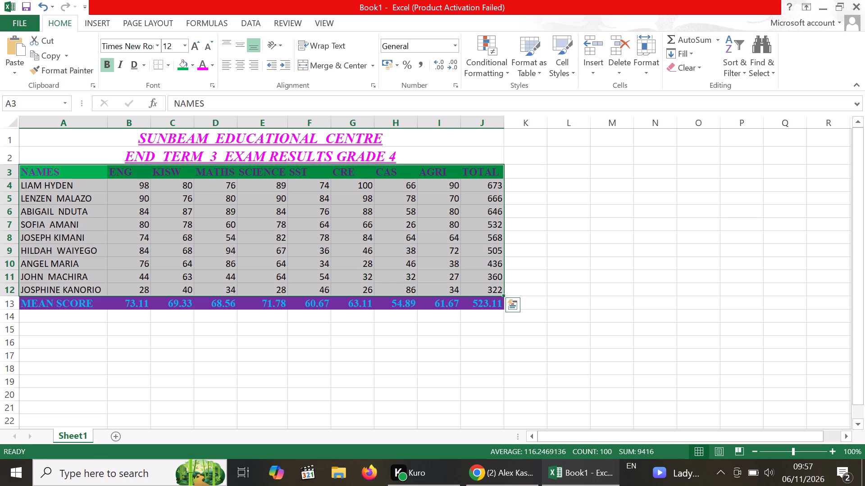
pyautogui.click(742, 59)
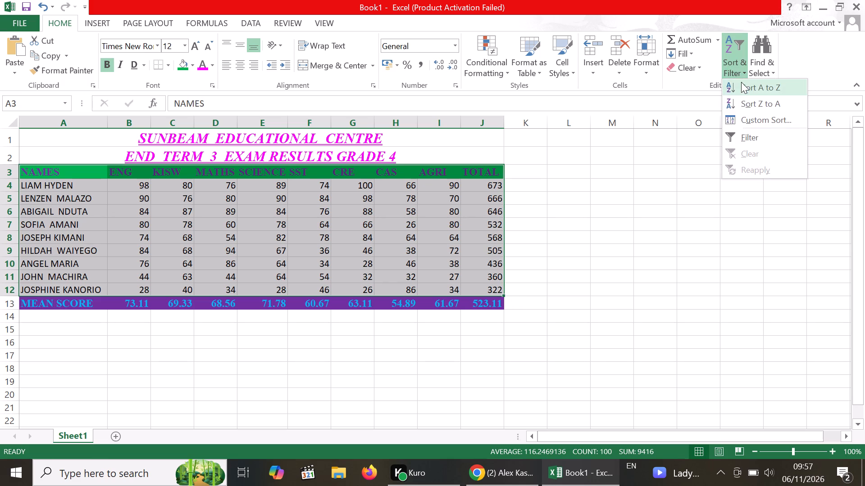
pyautogui.click(740, 117)
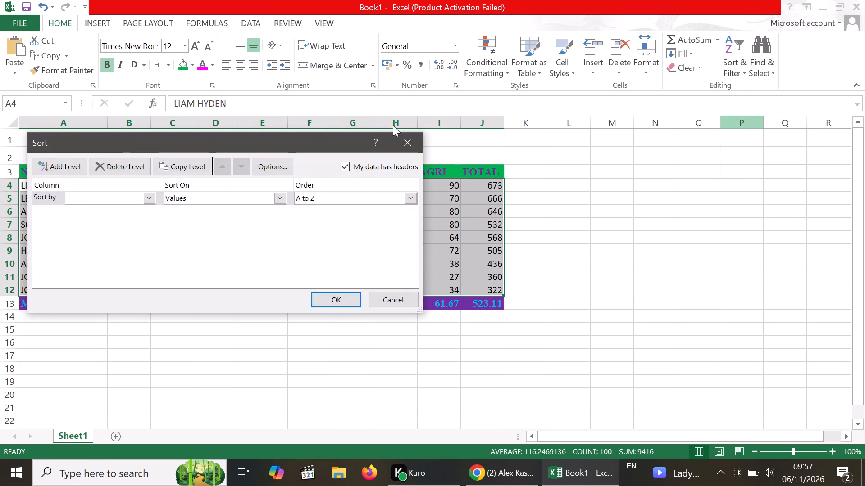
pyautogui.click(148, 199)
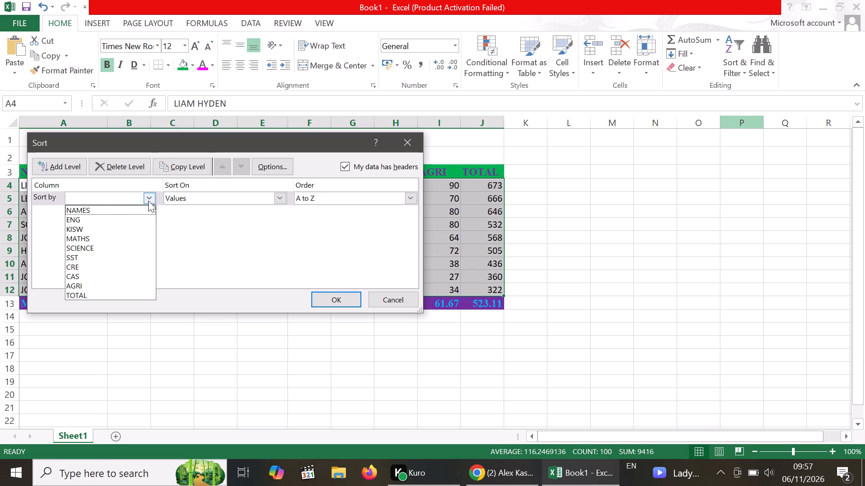
pyautogui.click(95, 301)
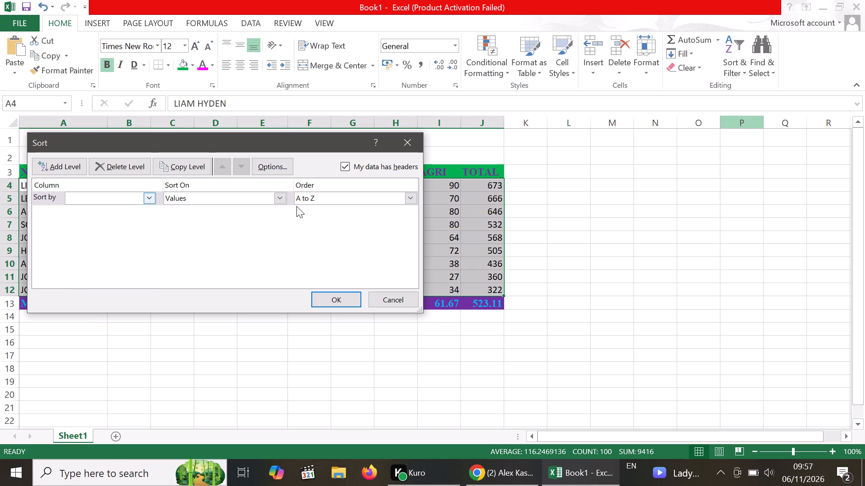
pyautogui.click(281, 197)
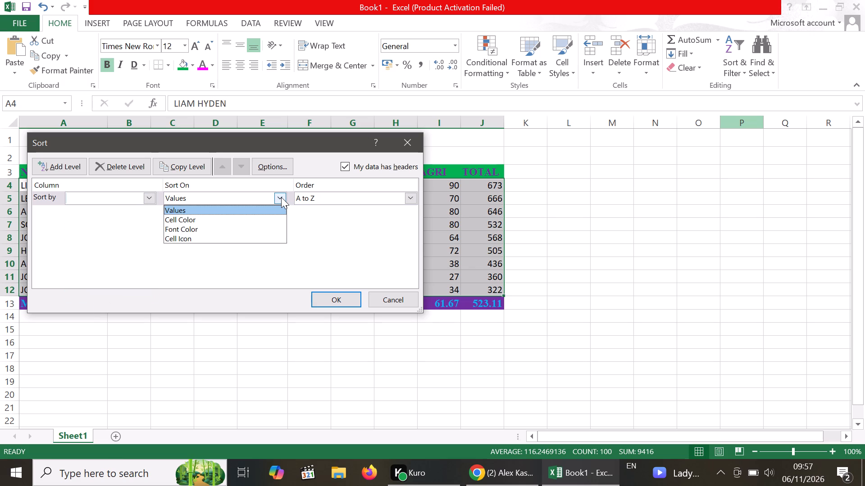
pyautogui.click(281, 197)
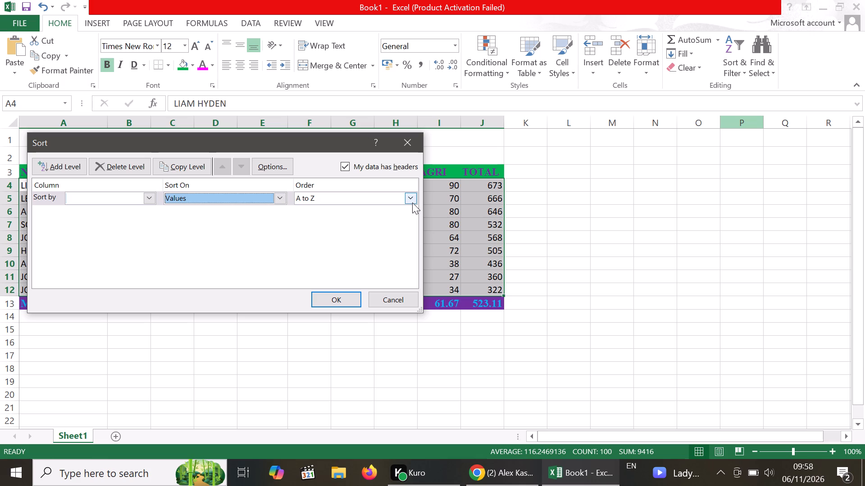
pyautogui.click(412, 202)
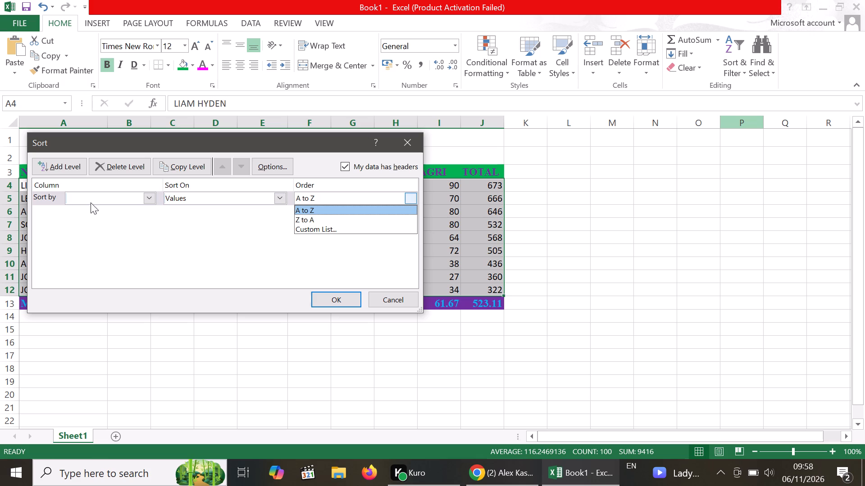
pyautogui.click(150, 202)
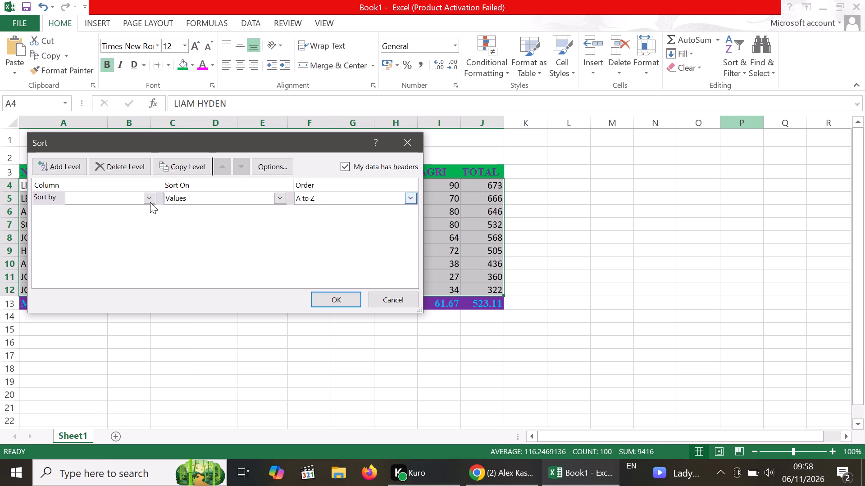
pyautogui.click(150, 202)
pyautogui.click(100, 298)
pyautogui.click(407, 195)
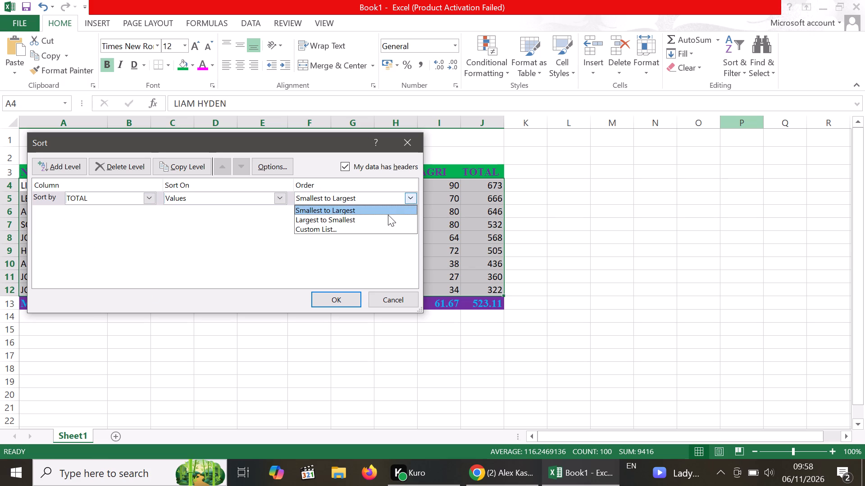
pyautogui.click(382, 219)
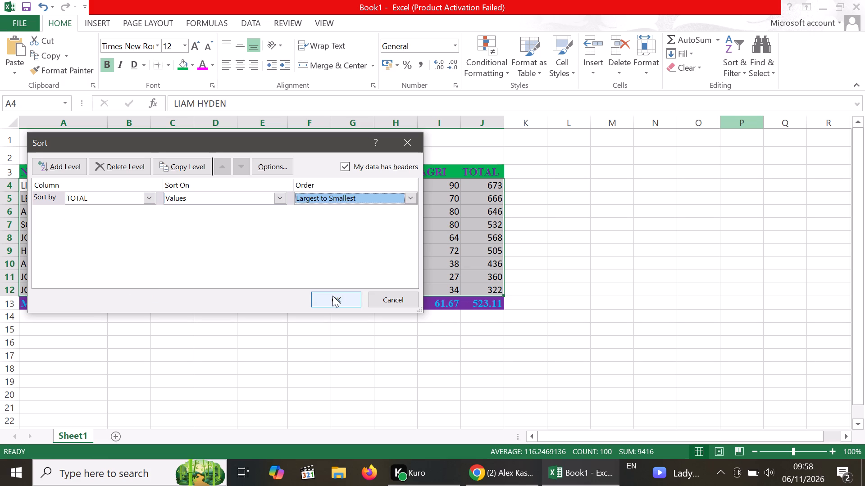
pyautogui.click(332, 298)
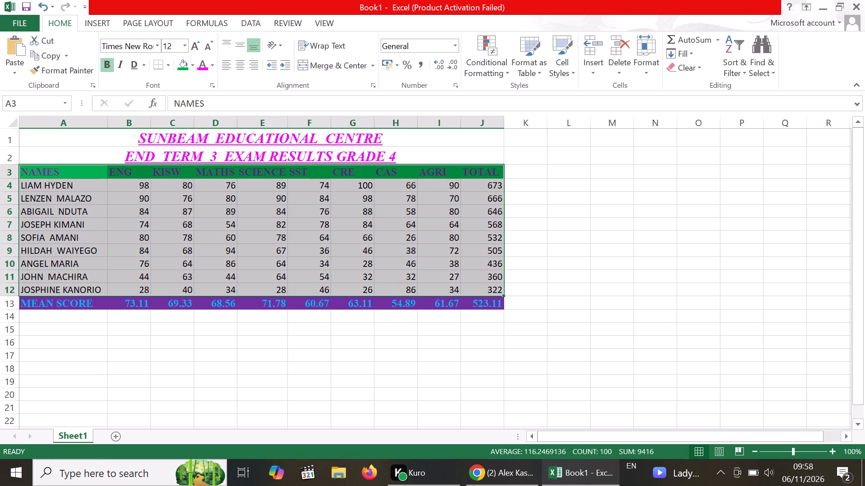
pyautogui.click(299, 369)
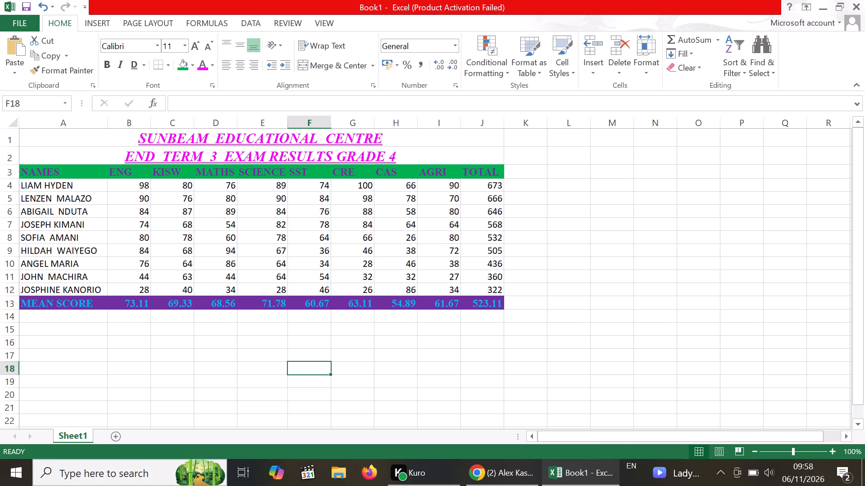
# Set the bridge picture "scn .png" from the Pictures folder as the sheet background.
pyautogui.click(147, 24)
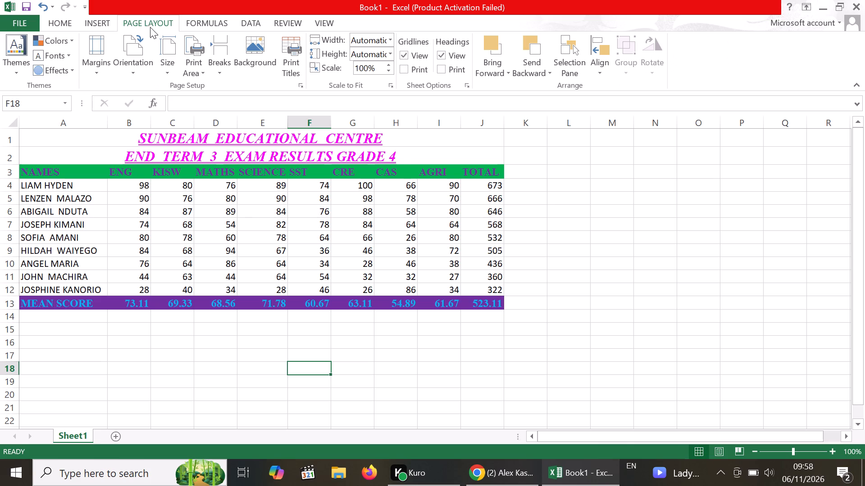
pyautogui.click(270, 50)
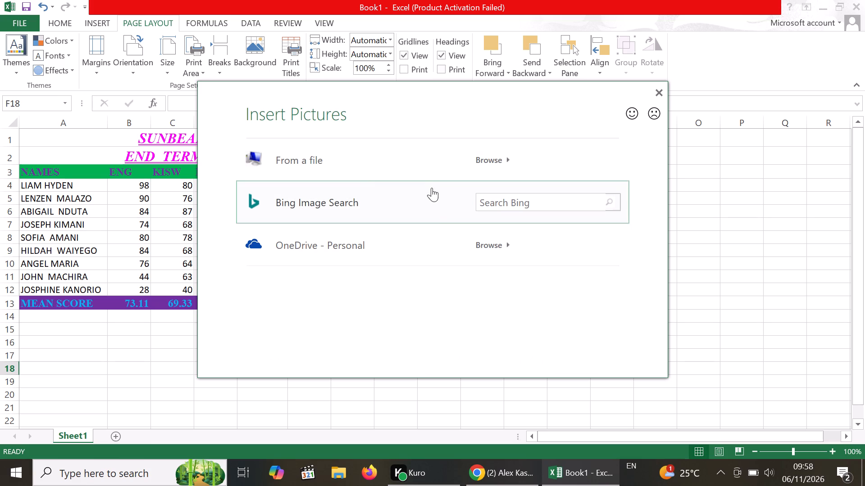
pyautogui.click(453, 162)
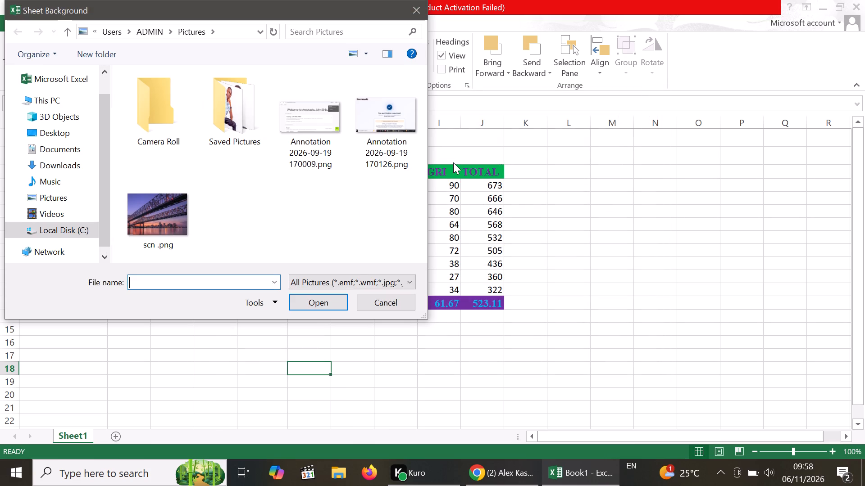
pyautogui.click(172, 234)
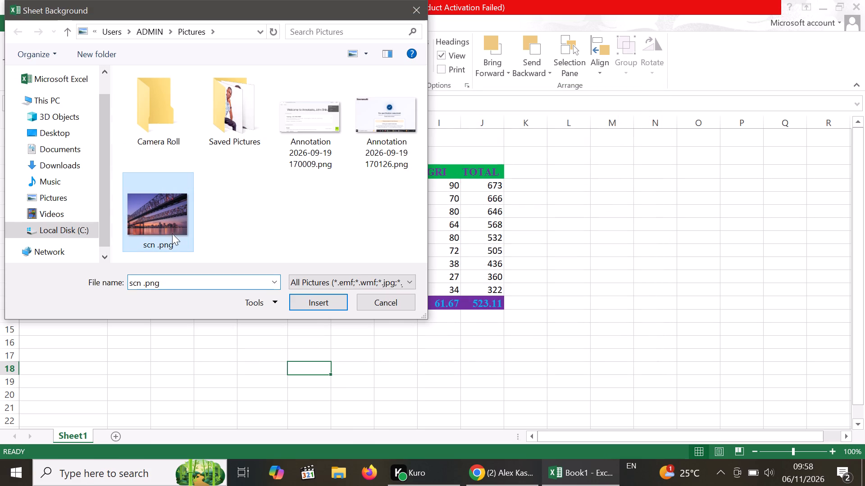
pyautogui.click(320, 302)
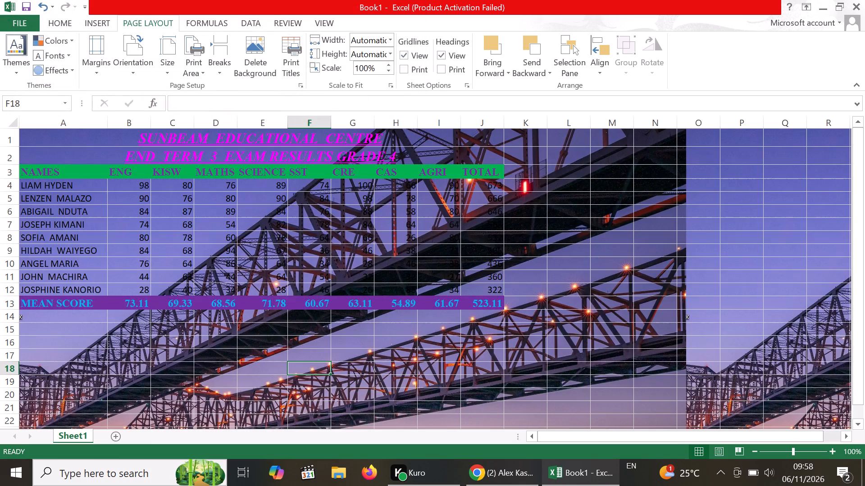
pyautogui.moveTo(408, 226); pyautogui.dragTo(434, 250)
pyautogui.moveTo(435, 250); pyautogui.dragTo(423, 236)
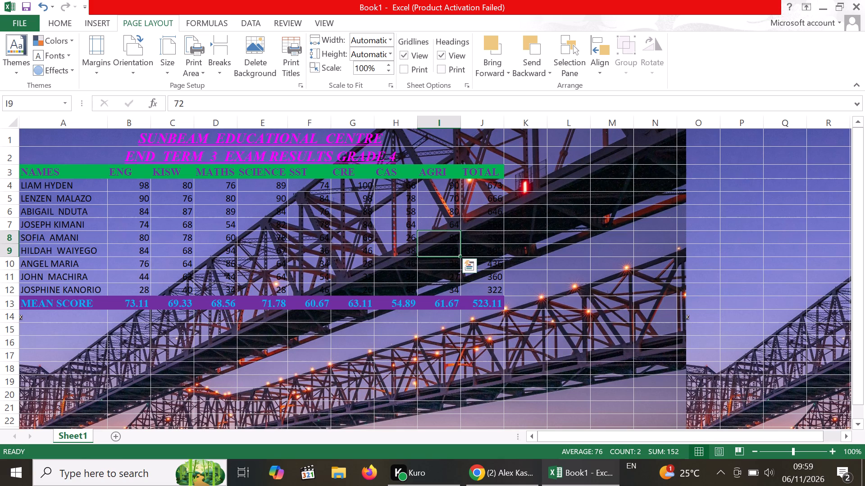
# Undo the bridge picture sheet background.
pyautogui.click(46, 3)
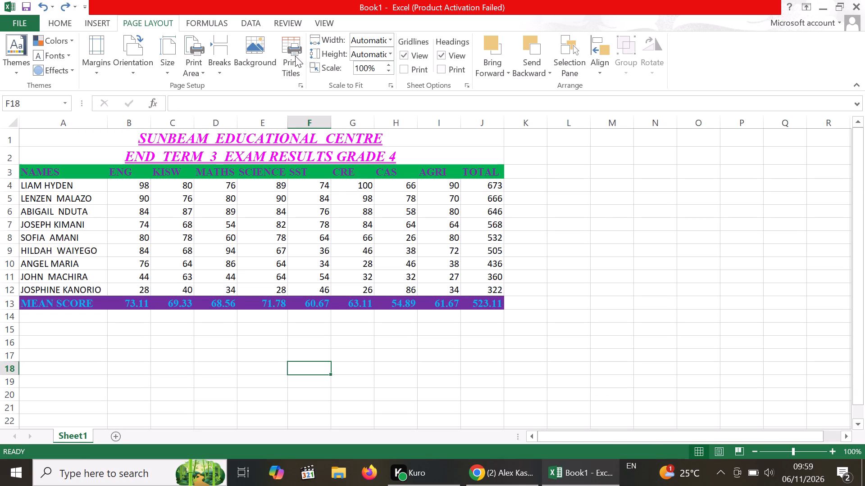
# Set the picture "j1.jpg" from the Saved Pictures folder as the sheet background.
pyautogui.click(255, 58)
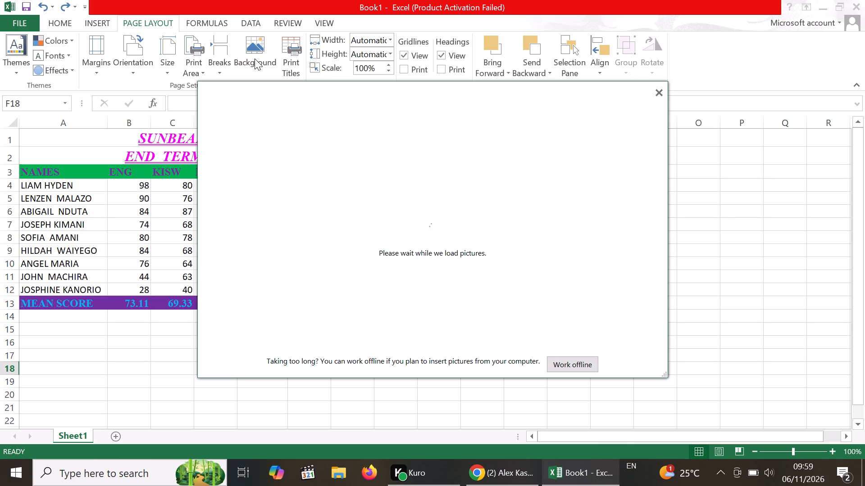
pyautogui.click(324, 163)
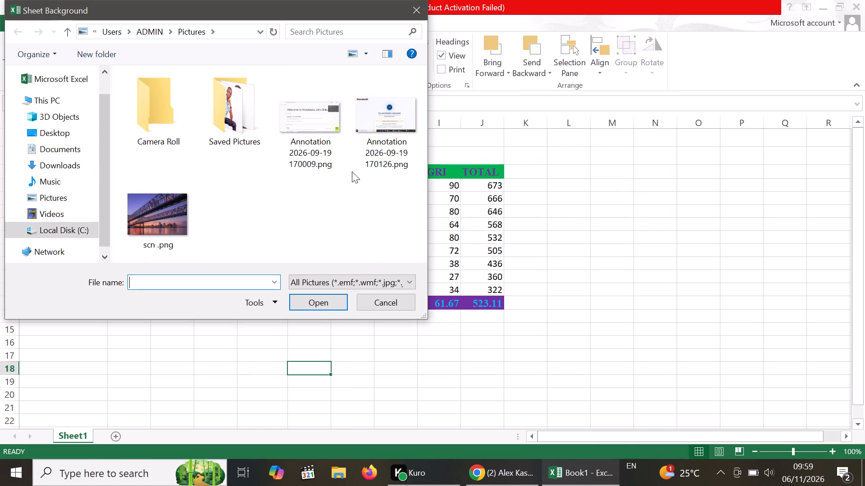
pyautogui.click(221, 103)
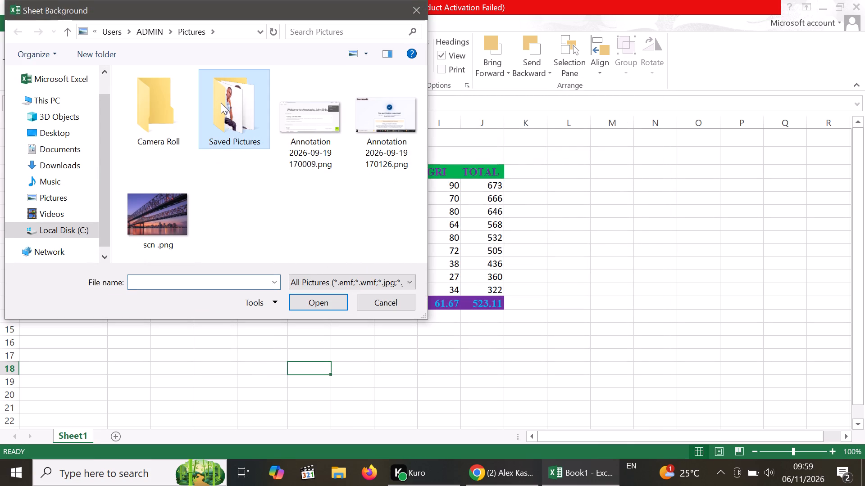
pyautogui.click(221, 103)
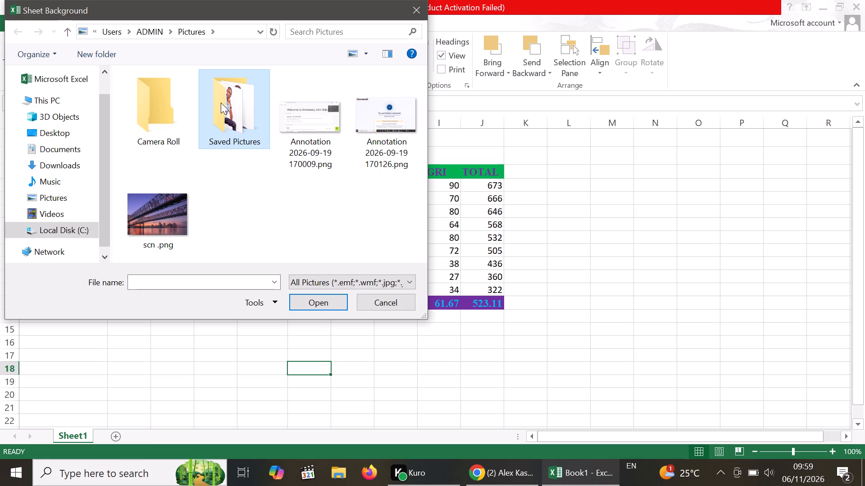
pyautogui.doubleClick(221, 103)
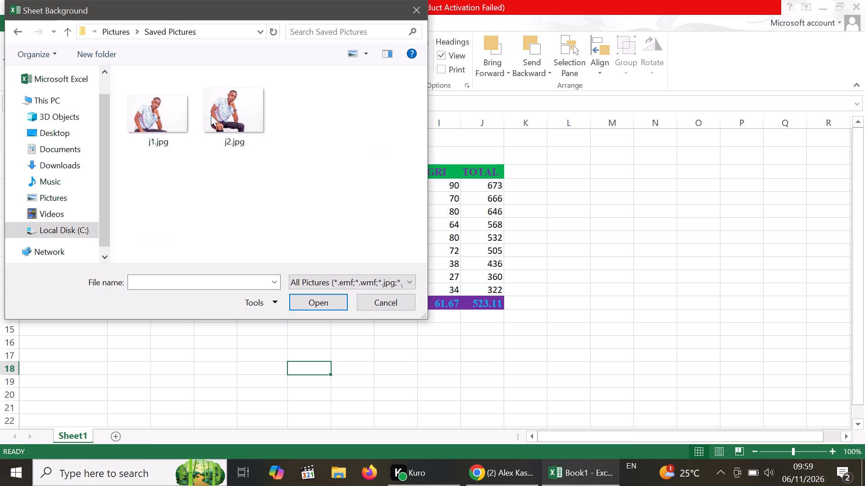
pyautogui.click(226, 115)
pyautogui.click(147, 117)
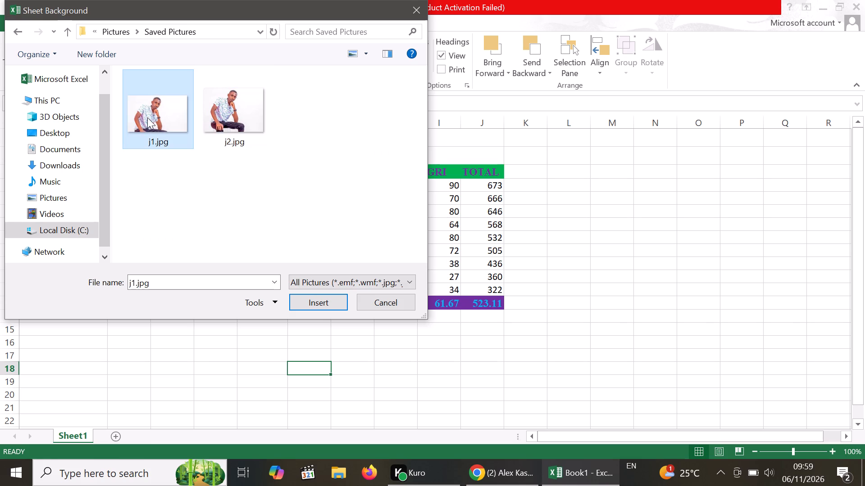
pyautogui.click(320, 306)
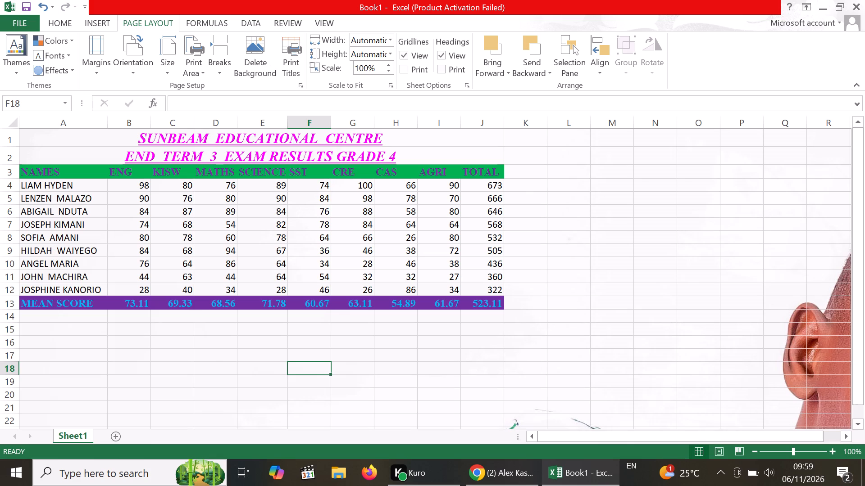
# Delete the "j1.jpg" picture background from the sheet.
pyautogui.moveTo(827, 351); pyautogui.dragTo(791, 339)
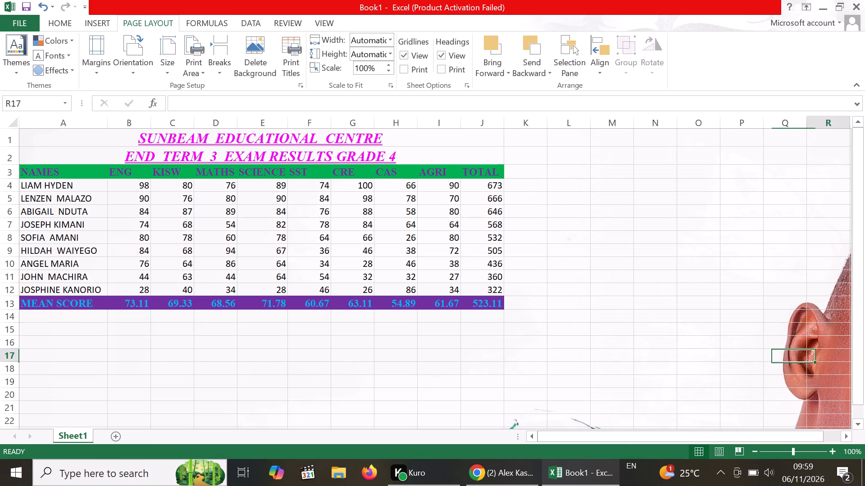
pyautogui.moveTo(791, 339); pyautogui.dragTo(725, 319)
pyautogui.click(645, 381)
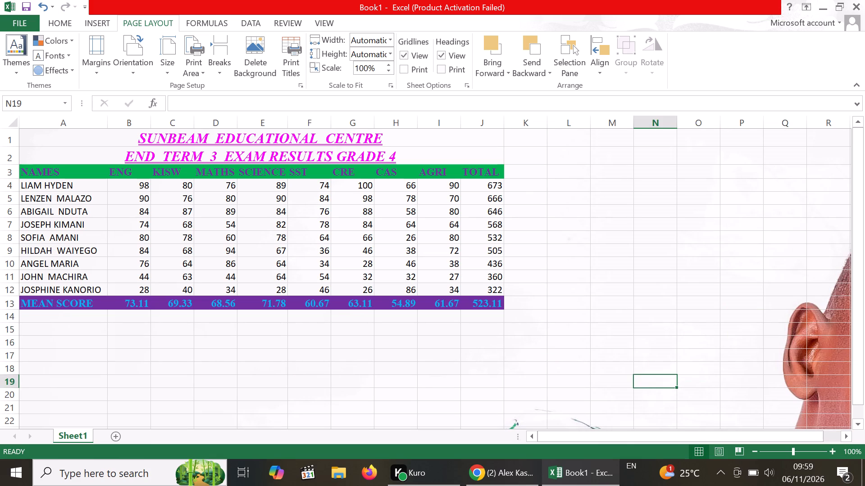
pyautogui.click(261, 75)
# Browse the Desktop, Documents, Downloads, Music, Pictures and Videos folders for a suitable sheet background picture.
pyautogui.moveTo(261, 75); pyautogui.dragTo(266, 72)
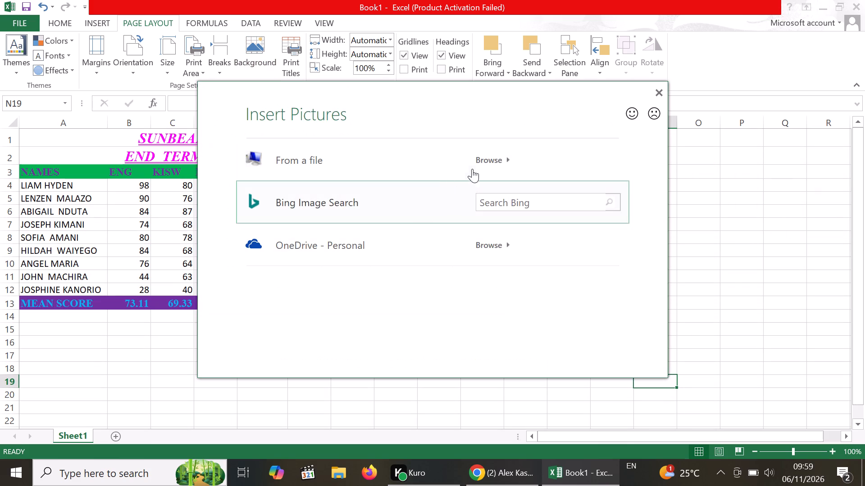
pyautogui.click(488, 157)
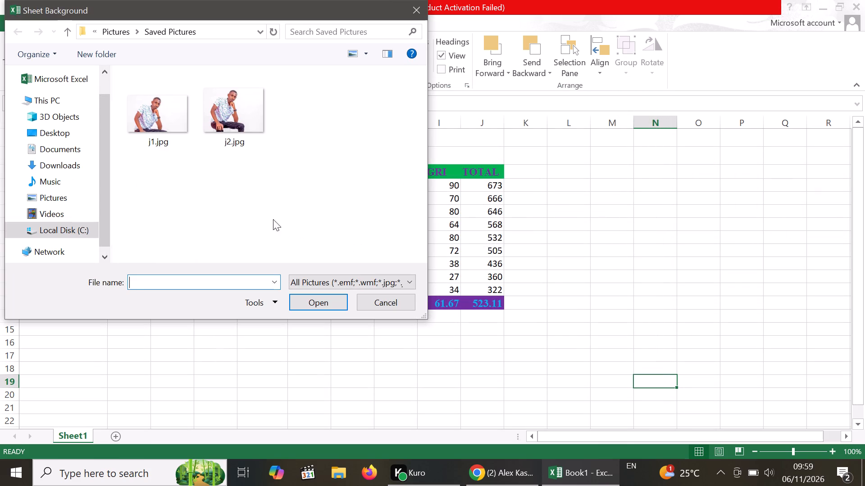
pyautogui.doubleClick(57, 136)
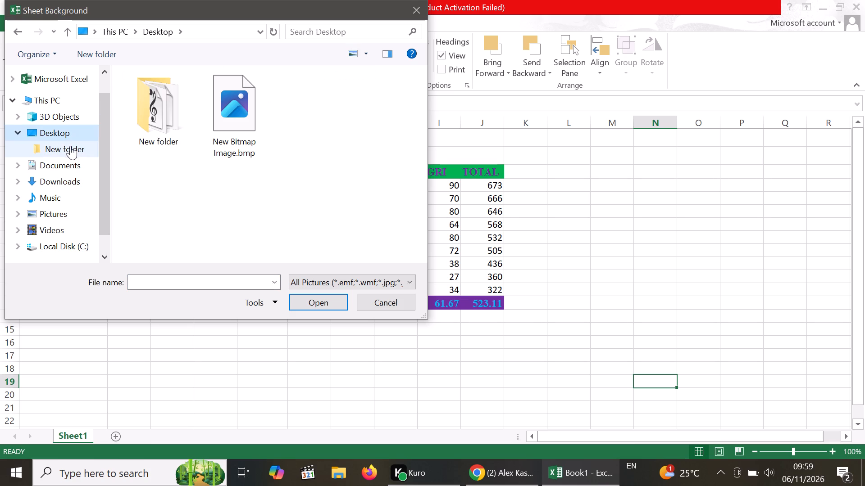
pyautogui.doubleClick(73, 166)
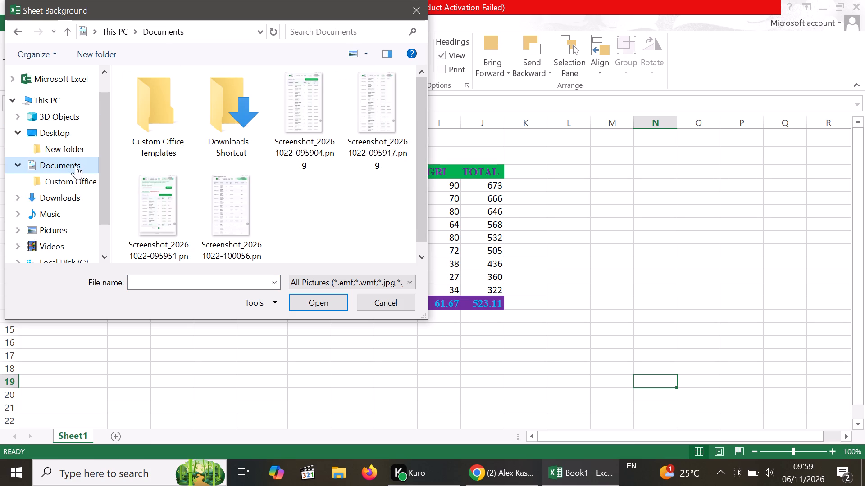
pyautogui.doubleClick(74, 193)
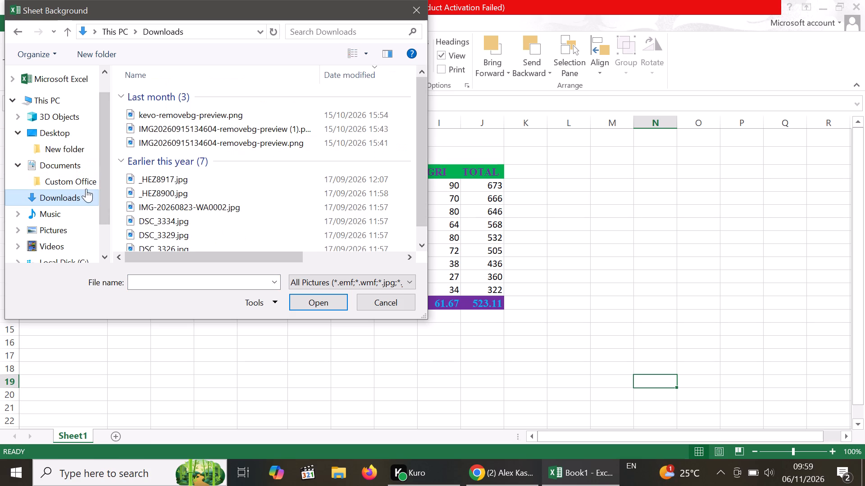
pyautogui.moveTo(422, 148); pyautogui.dragTo(422, 152)
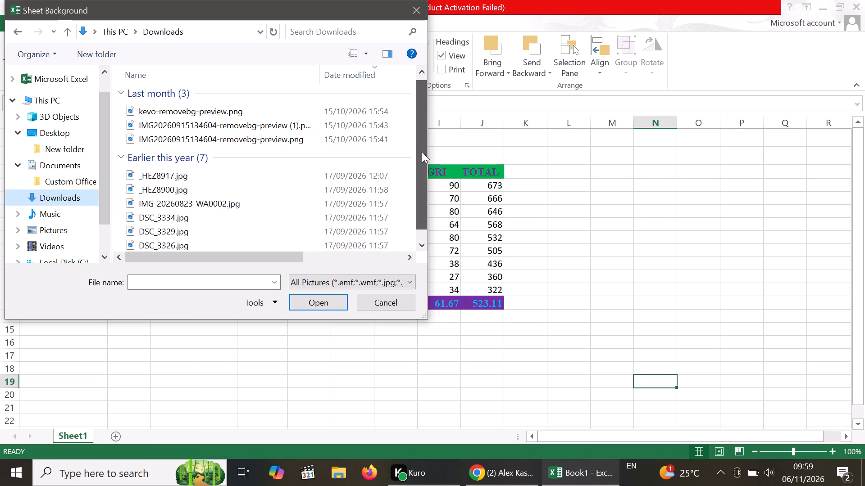
pyautogui.moveTo(422, 152); pyautogui.dragTo(427, 208)
pyautogui.scroll(1, 422, 153)
pyautogui.scroll(1, 427, 208)
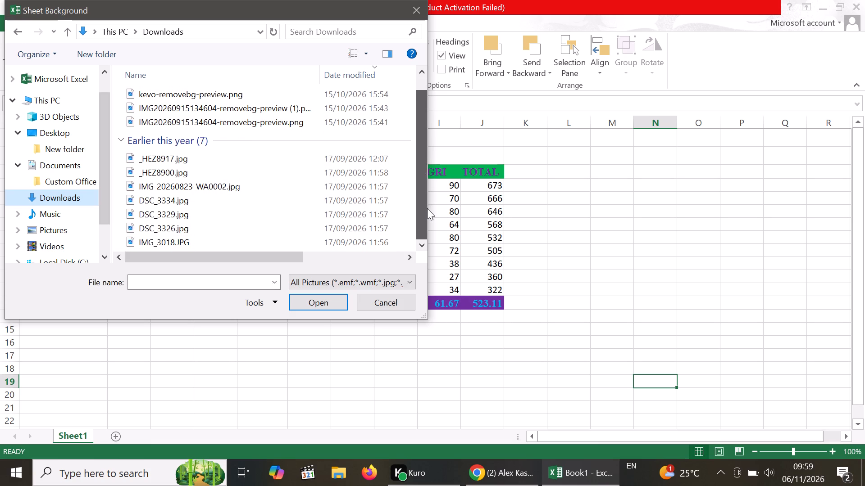
pyautogui.moveTo(427, 208); pyautogui.dragTo(428, 176)
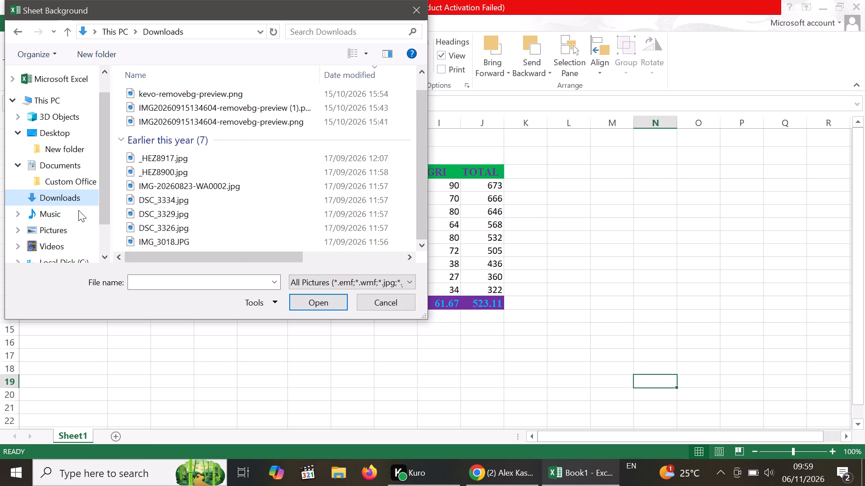
pyautogui.doubleClick(61, 207)
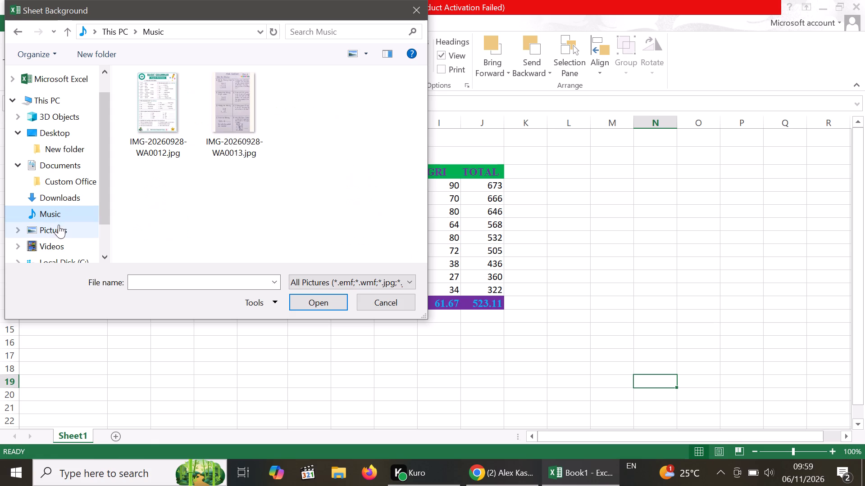
pyautogui.doubleClick(59, 227)
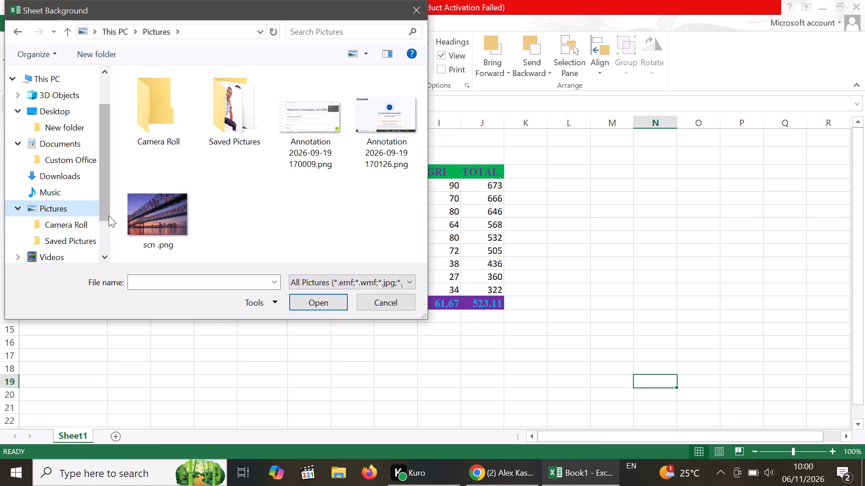
pyautogui.moveTo(103, 183); pyautogui.dragTo(109, 216)
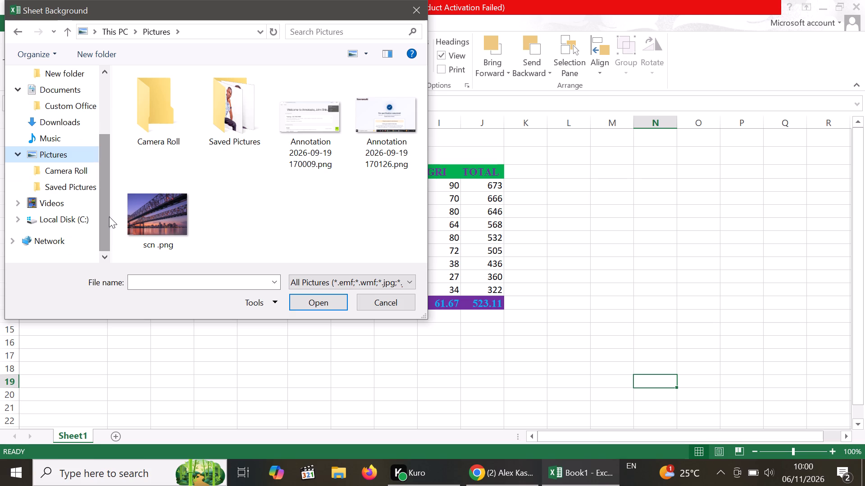
pyautogui.doubleClick(78, 201)
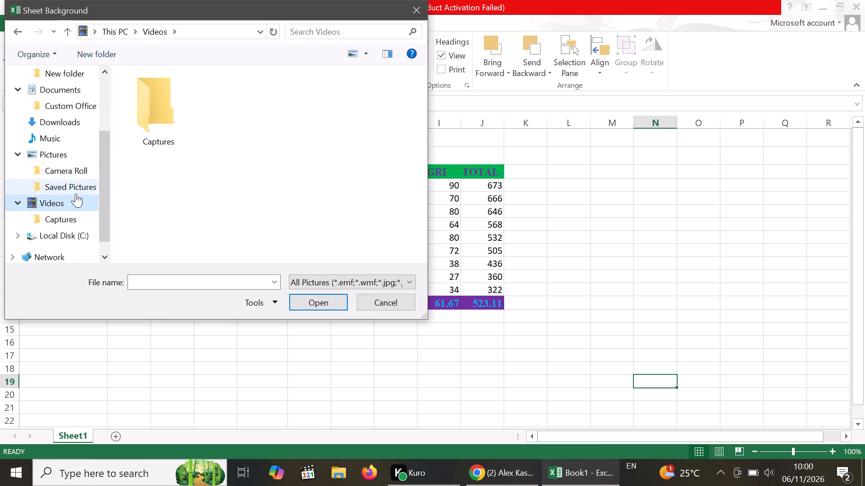
pyautogui.doubleClick(76, 190)
# Set the bridge picture "scn .png" from the Pictures folder as the sheet background.
pyautogui.doubleClick(64, 148)
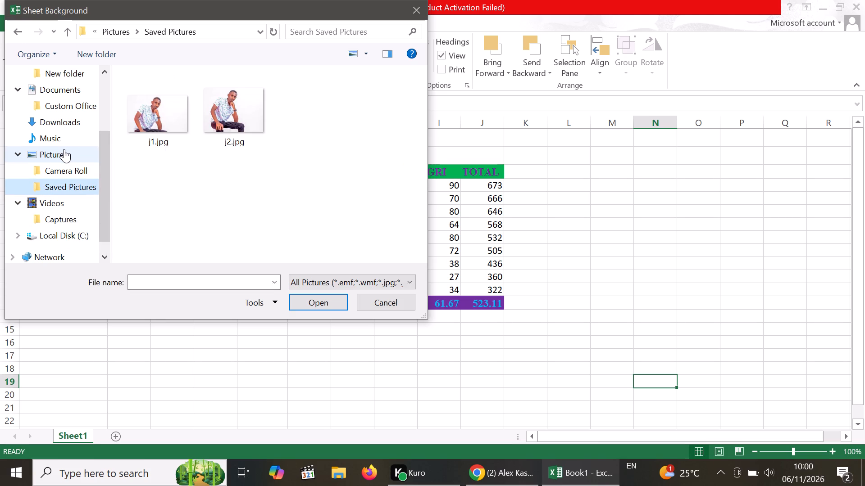
pyautogui.click(160, 204)
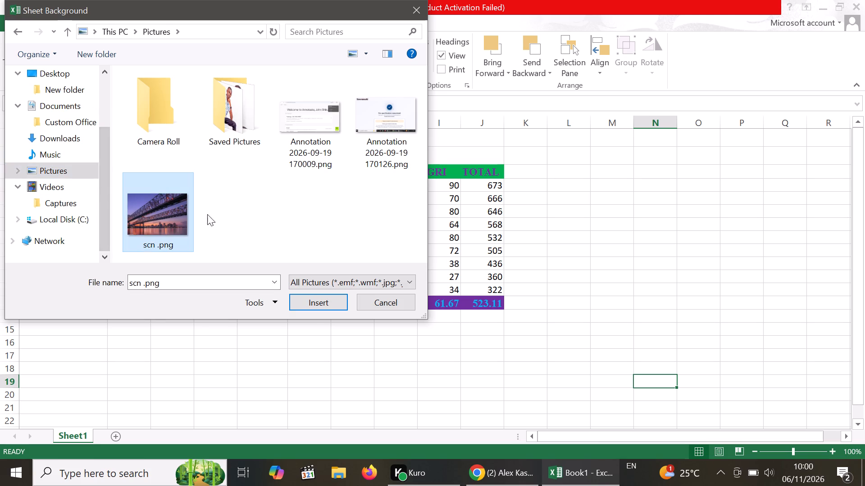
pyautogui.click(328, 301)
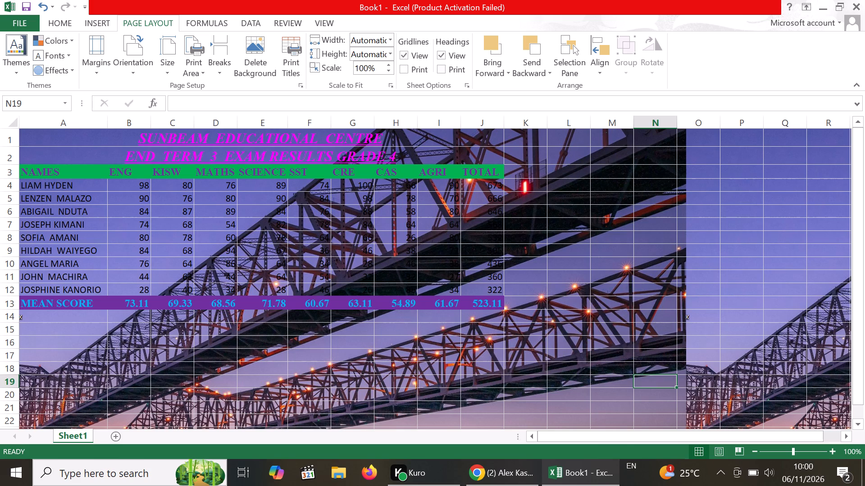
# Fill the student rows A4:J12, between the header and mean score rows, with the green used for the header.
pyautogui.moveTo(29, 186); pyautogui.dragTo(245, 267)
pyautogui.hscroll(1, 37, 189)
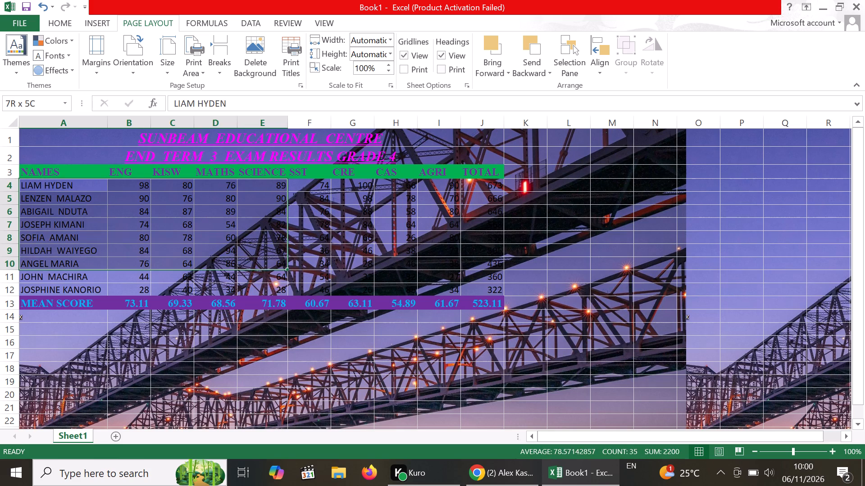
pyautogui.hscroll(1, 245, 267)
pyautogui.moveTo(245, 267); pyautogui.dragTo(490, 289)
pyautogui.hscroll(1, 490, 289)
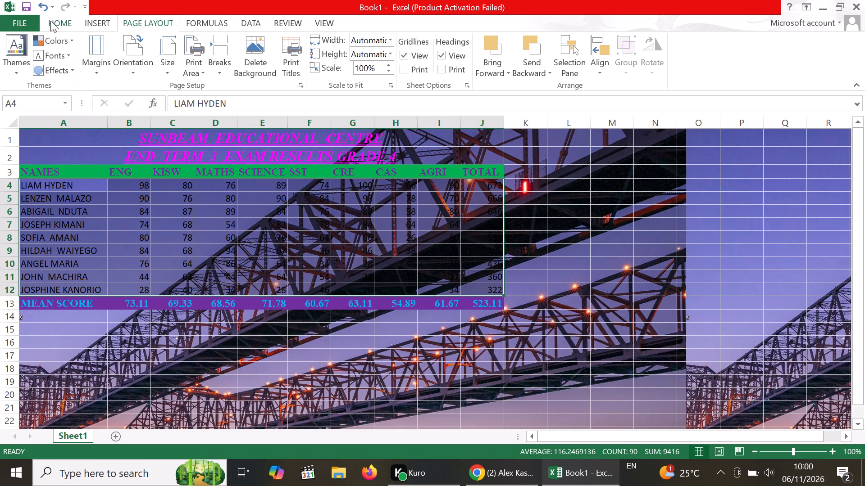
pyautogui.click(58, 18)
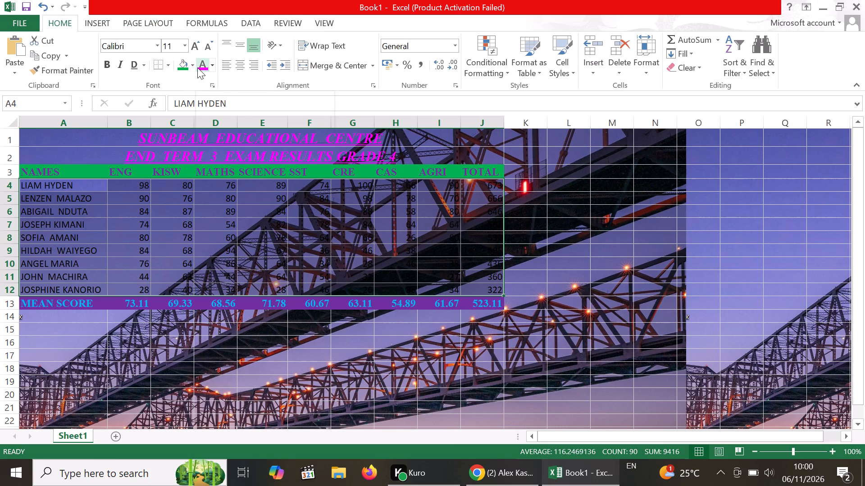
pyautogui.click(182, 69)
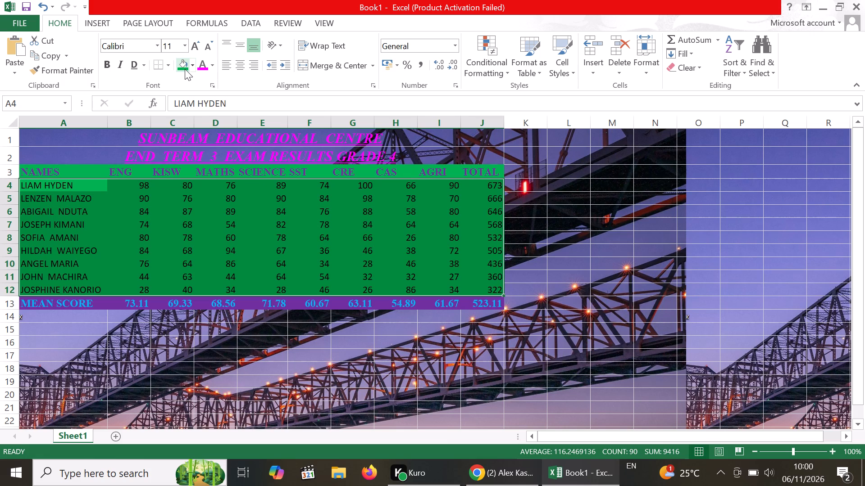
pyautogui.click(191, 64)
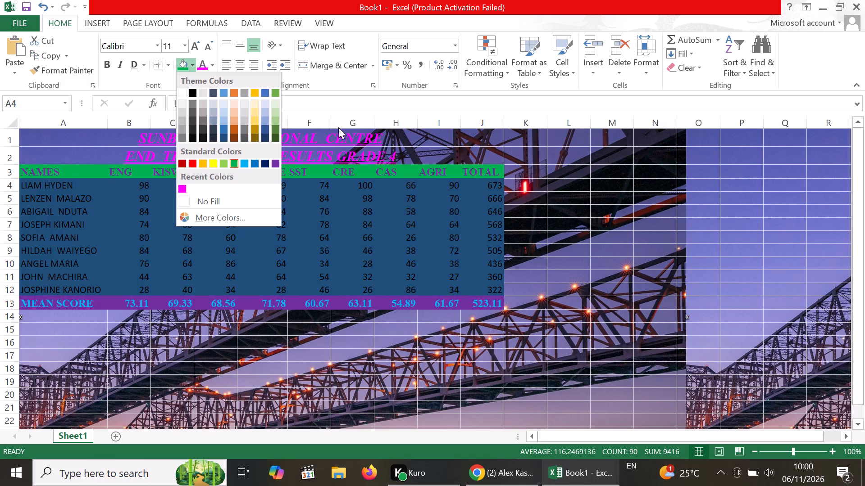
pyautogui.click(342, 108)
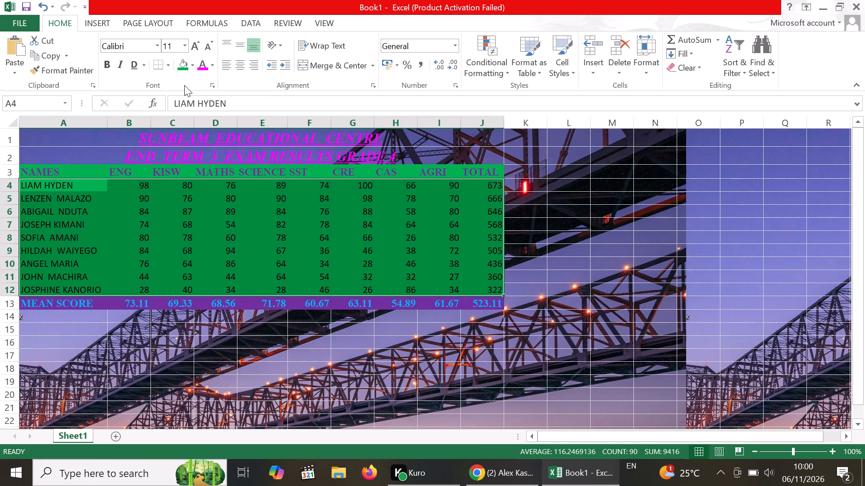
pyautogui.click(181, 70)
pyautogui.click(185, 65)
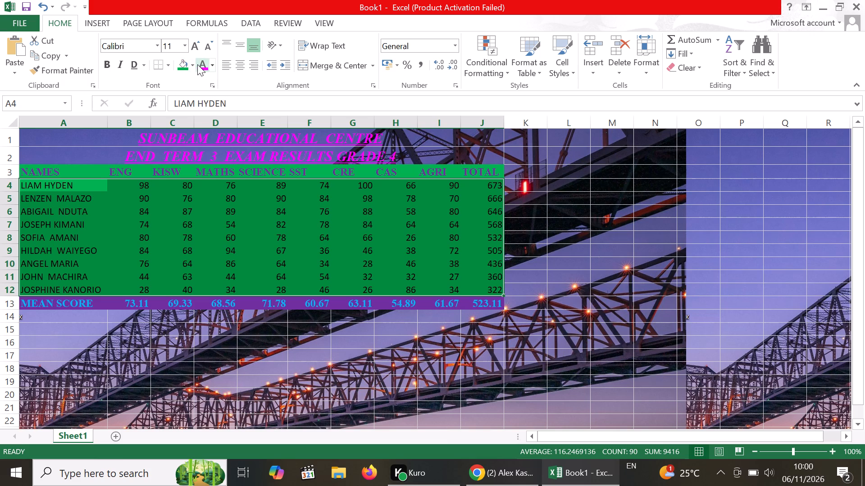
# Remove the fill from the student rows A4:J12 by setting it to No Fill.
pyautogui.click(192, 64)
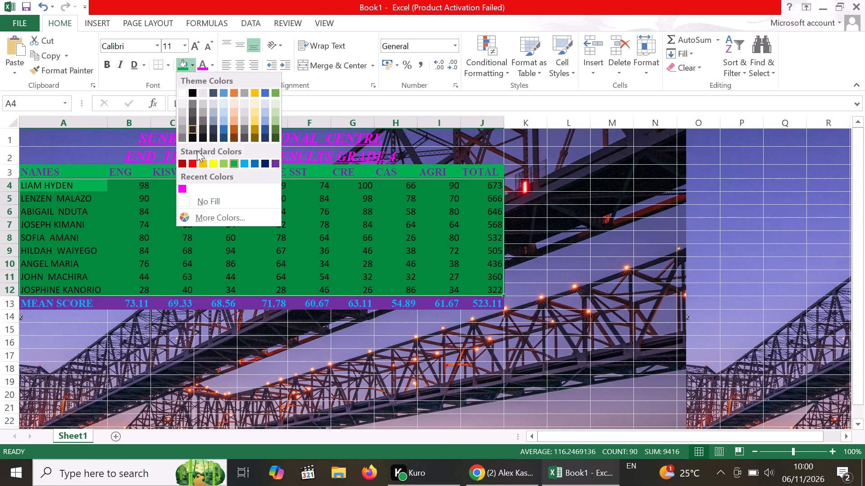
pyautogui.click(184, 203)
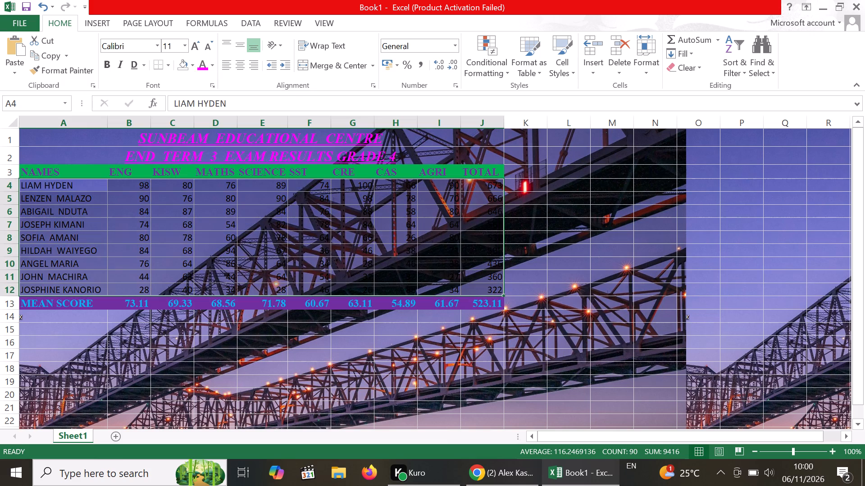
# Change the font colour of the student rows A4:J12 to a light gold theme colour.
pyautogui.click(201, 66)
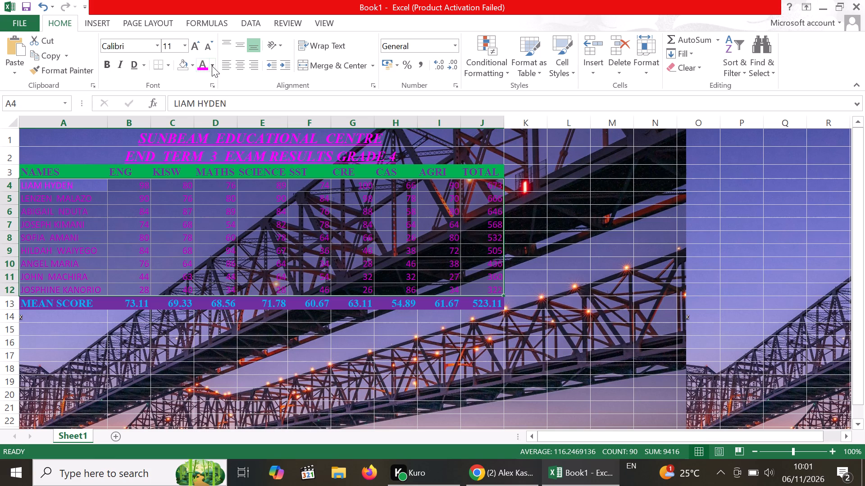
pyautogui.click(212, 66)
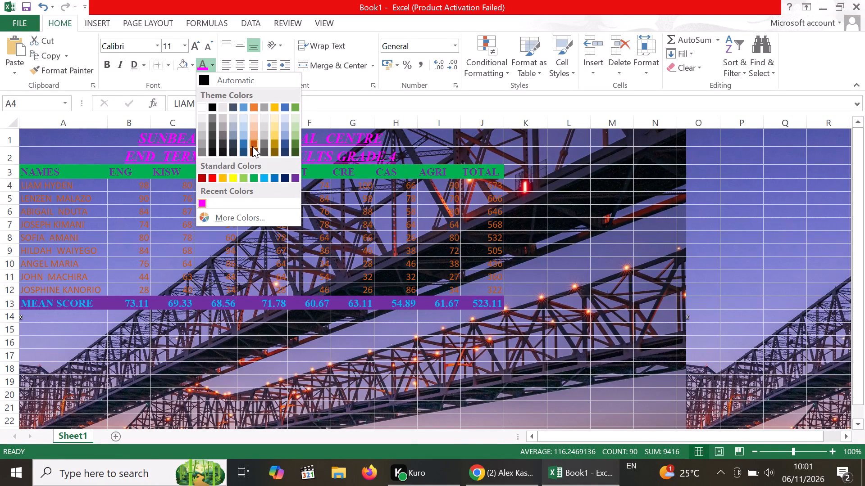
pyautogui.click(273, 138)
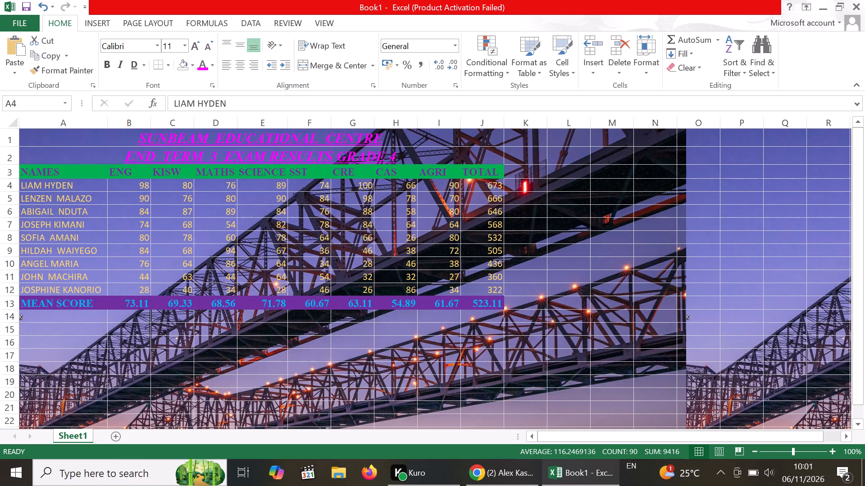
pyautogui.click(594, 245)
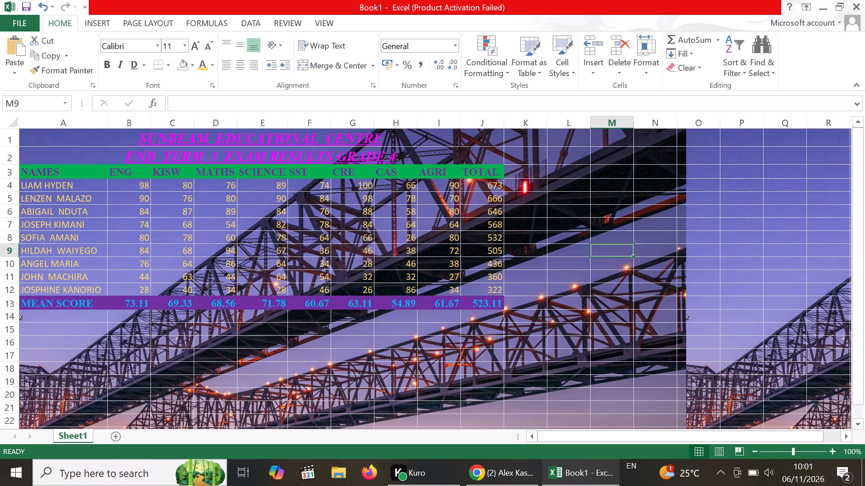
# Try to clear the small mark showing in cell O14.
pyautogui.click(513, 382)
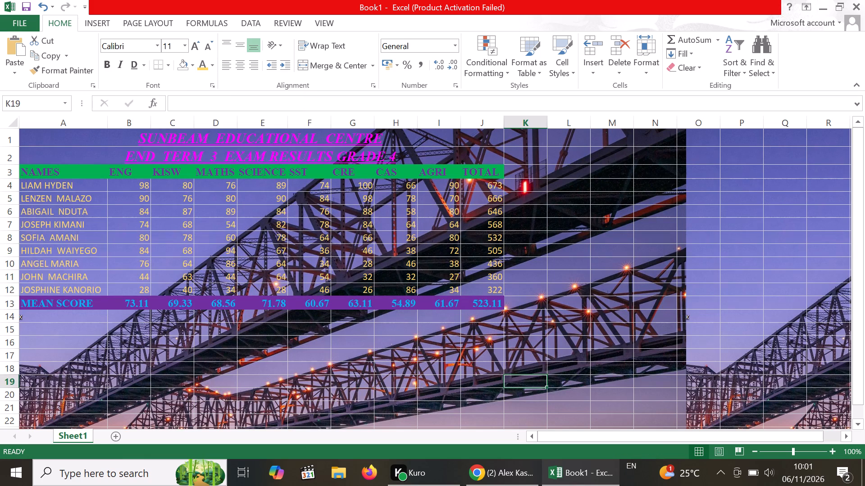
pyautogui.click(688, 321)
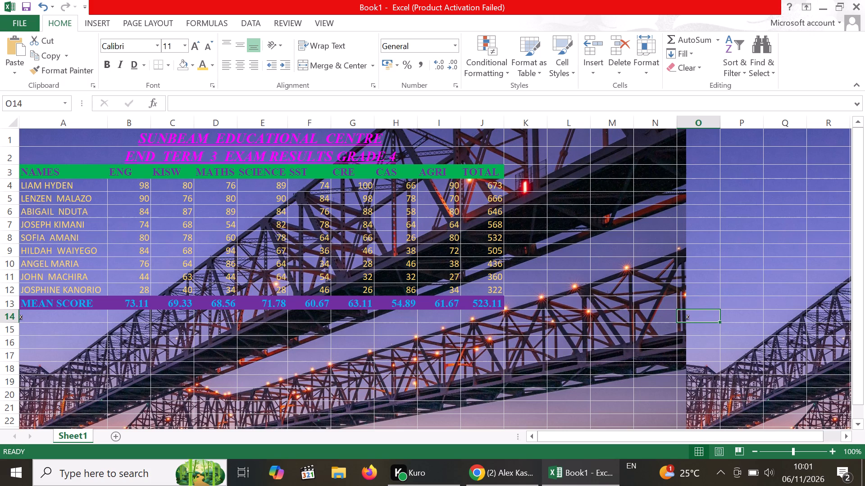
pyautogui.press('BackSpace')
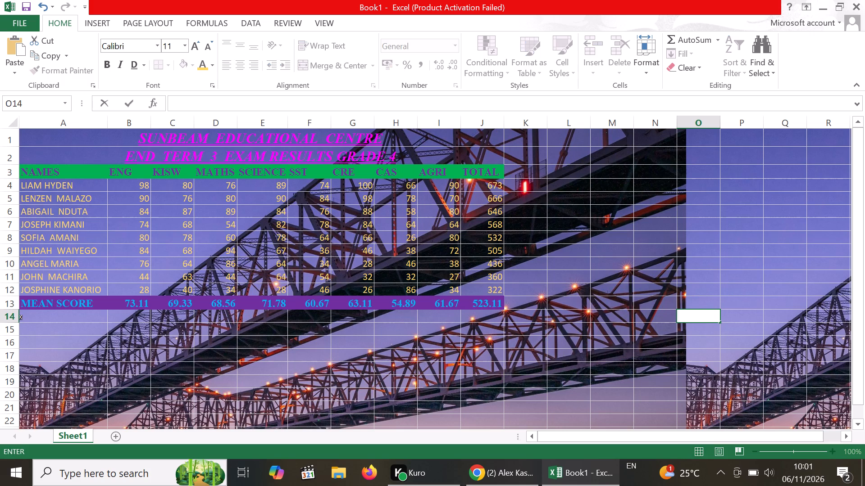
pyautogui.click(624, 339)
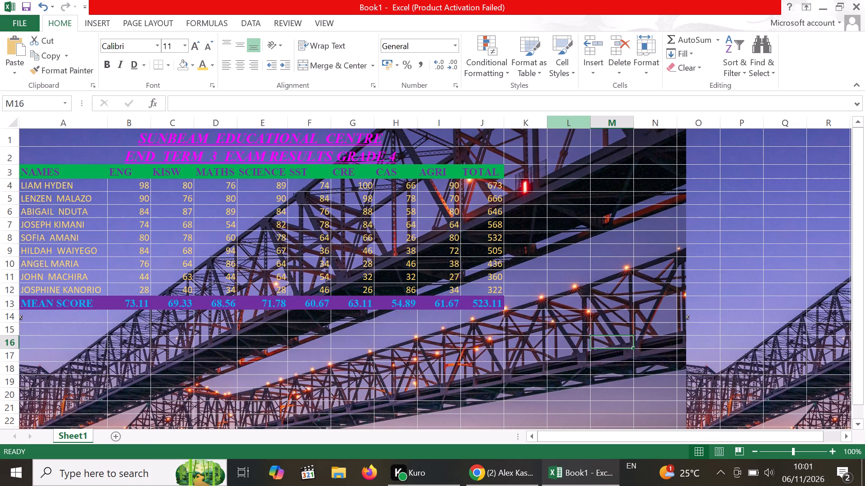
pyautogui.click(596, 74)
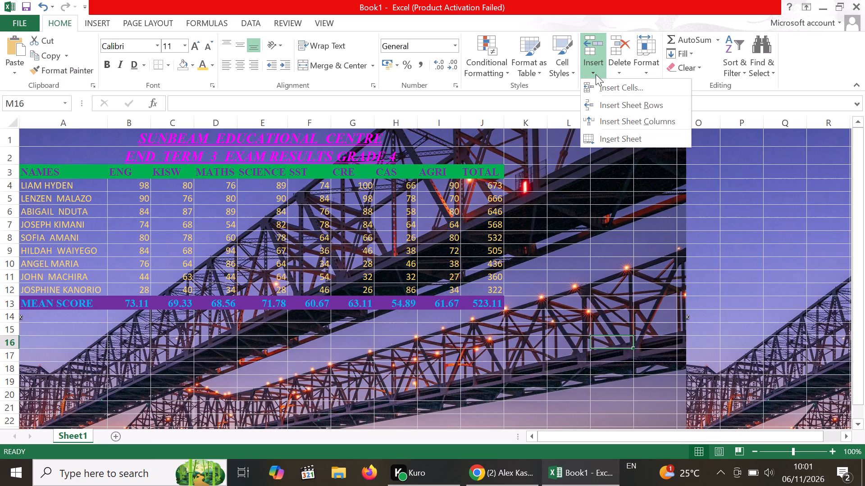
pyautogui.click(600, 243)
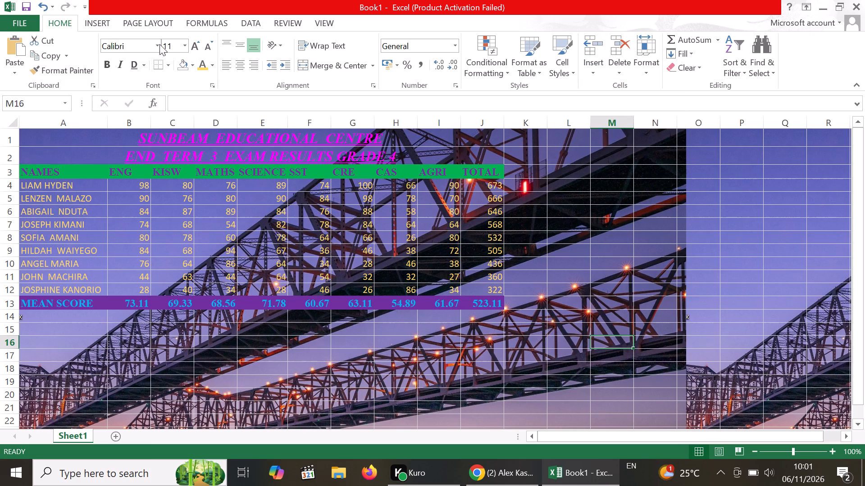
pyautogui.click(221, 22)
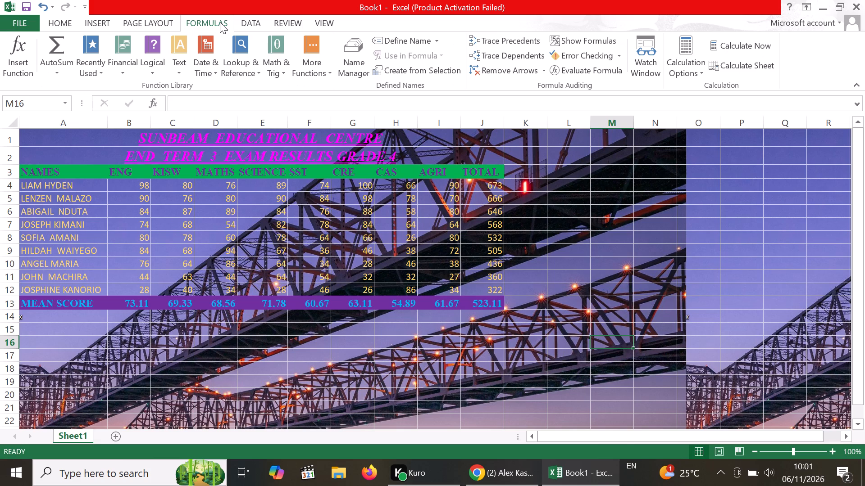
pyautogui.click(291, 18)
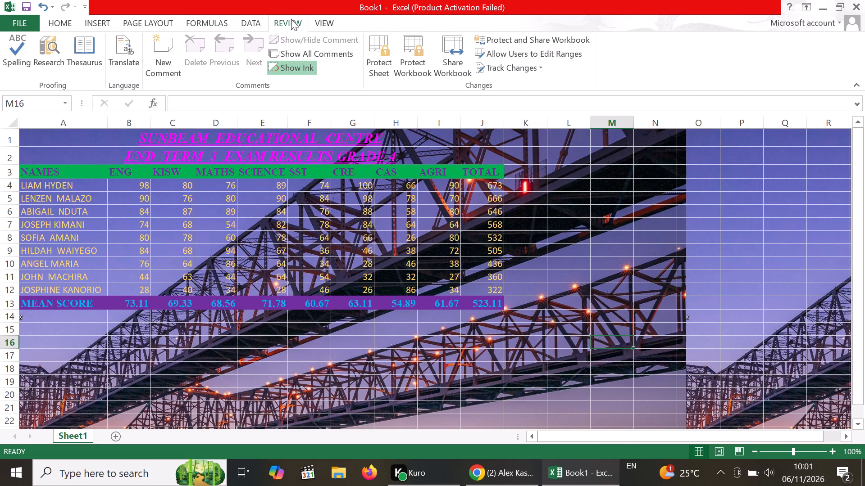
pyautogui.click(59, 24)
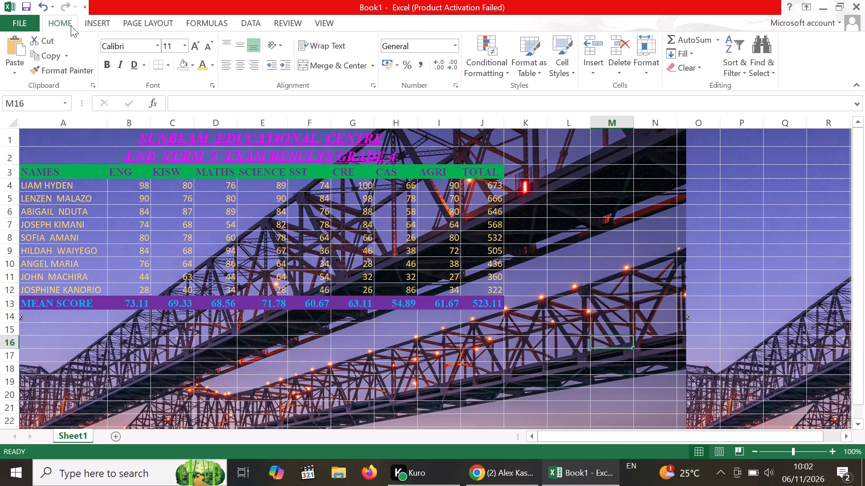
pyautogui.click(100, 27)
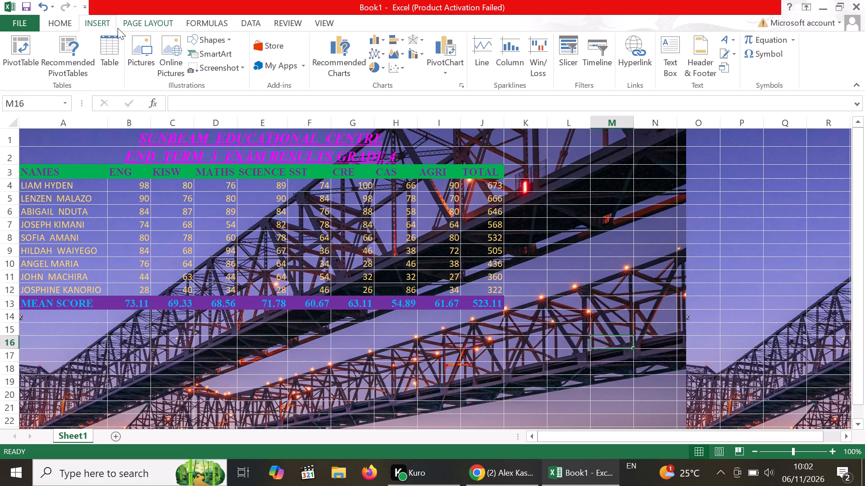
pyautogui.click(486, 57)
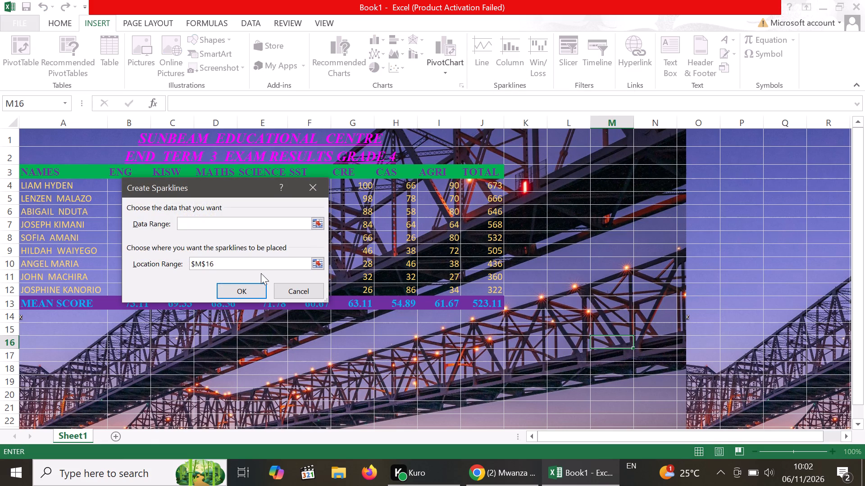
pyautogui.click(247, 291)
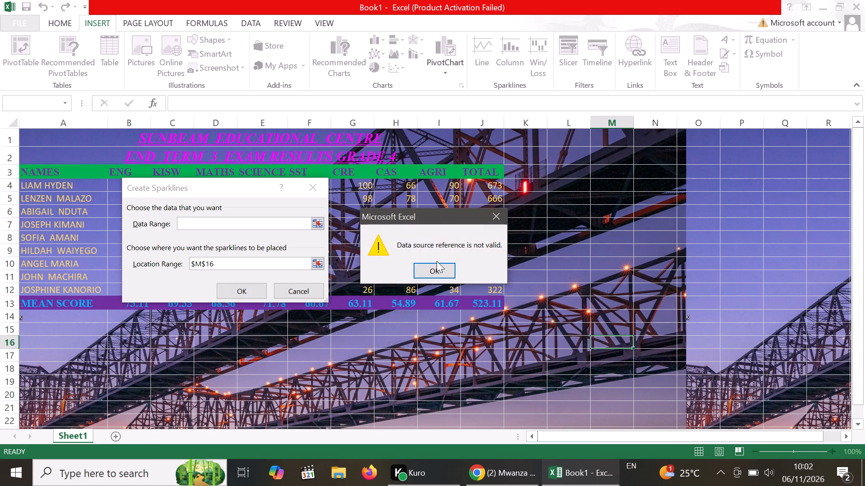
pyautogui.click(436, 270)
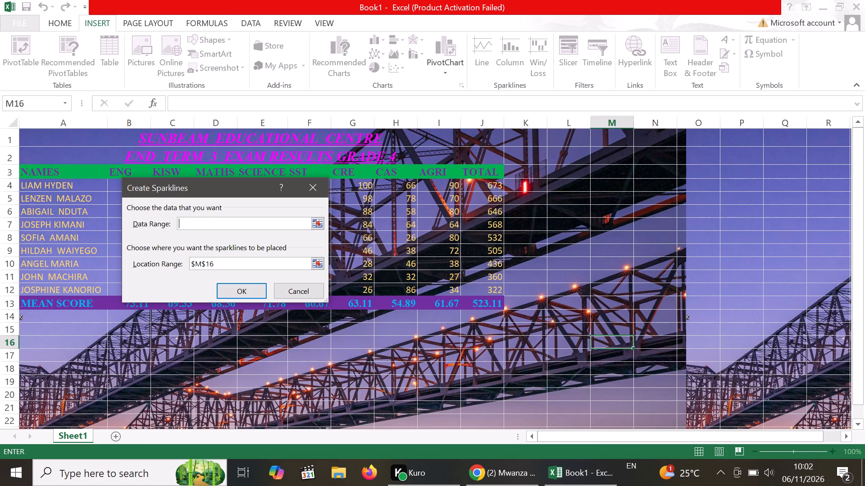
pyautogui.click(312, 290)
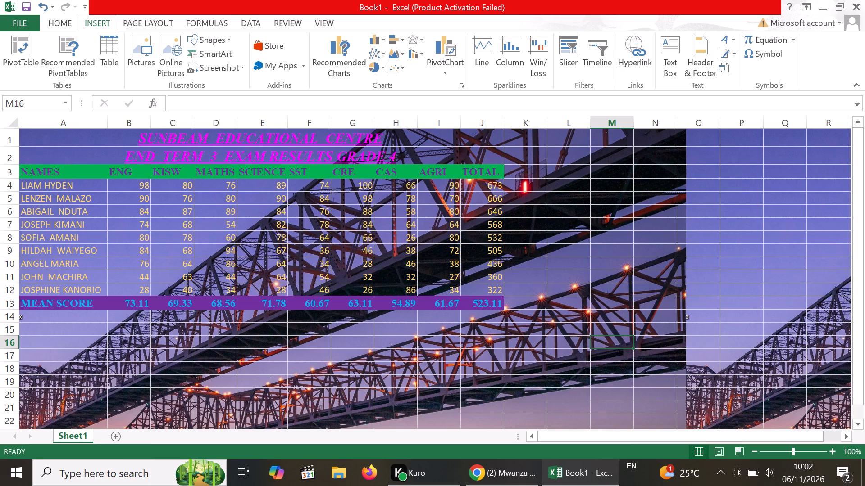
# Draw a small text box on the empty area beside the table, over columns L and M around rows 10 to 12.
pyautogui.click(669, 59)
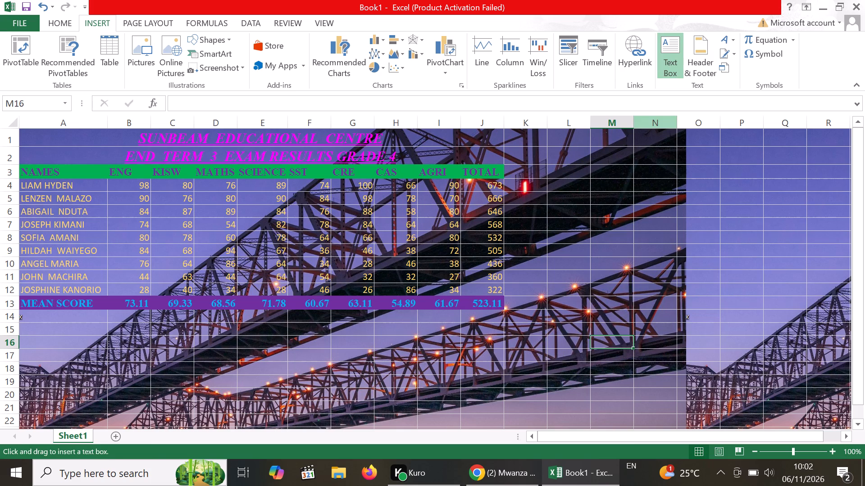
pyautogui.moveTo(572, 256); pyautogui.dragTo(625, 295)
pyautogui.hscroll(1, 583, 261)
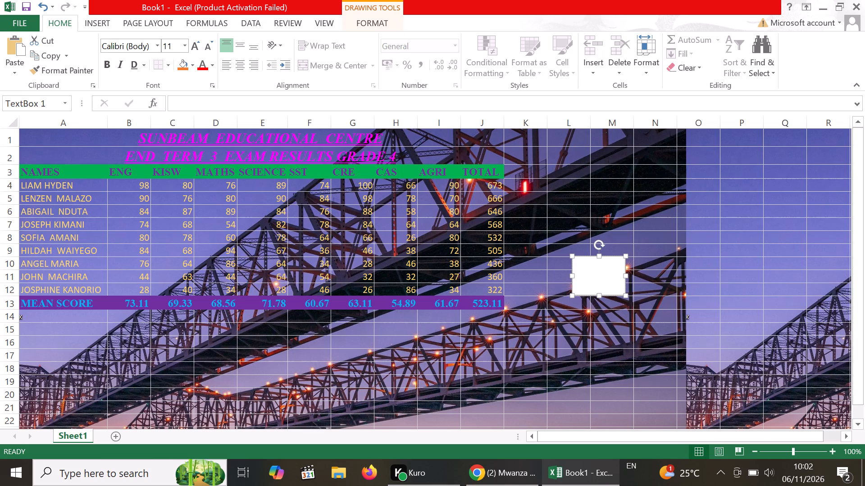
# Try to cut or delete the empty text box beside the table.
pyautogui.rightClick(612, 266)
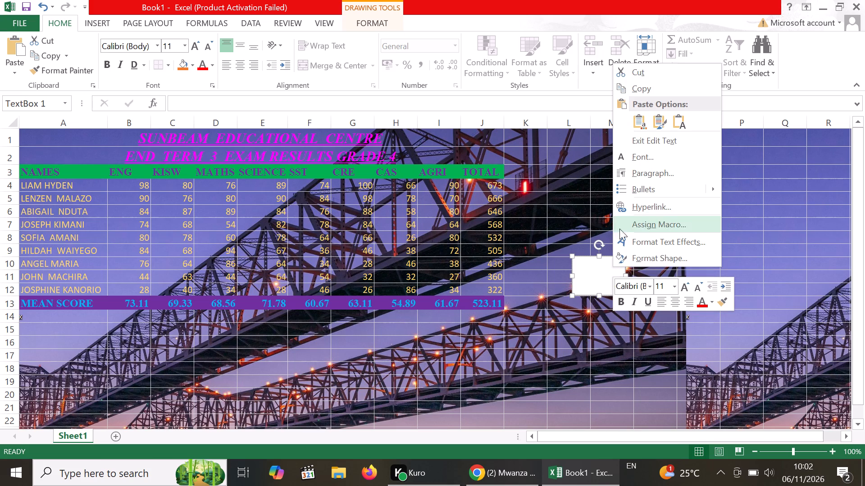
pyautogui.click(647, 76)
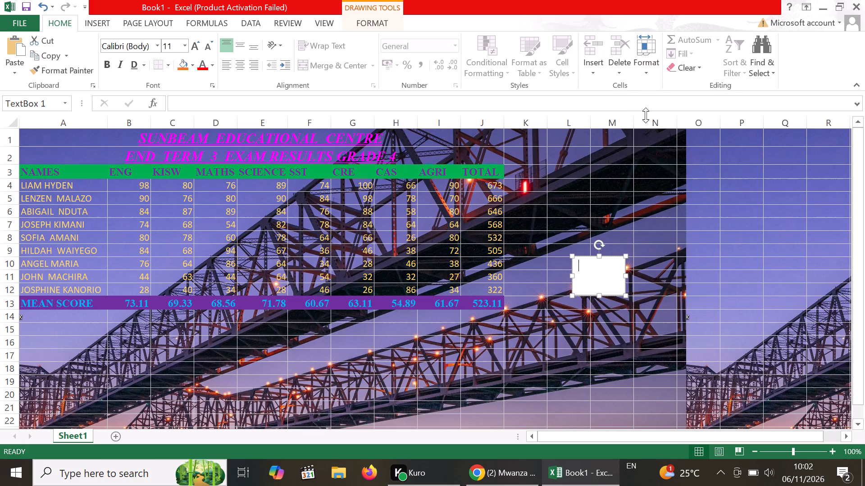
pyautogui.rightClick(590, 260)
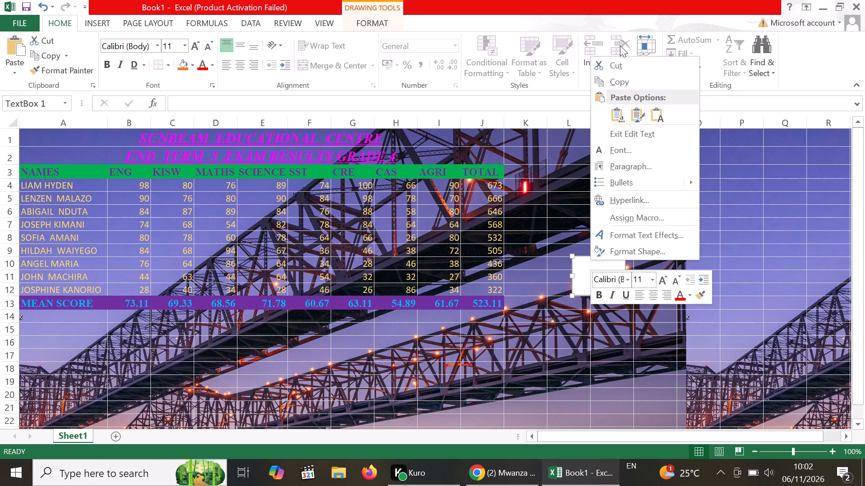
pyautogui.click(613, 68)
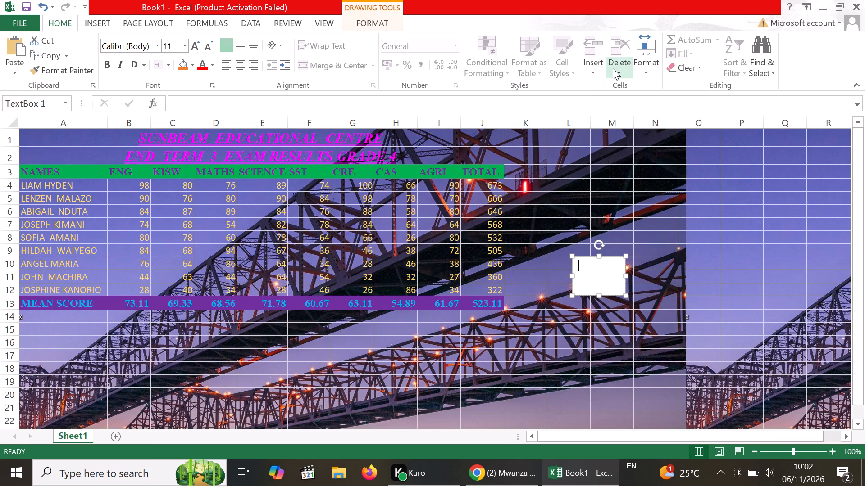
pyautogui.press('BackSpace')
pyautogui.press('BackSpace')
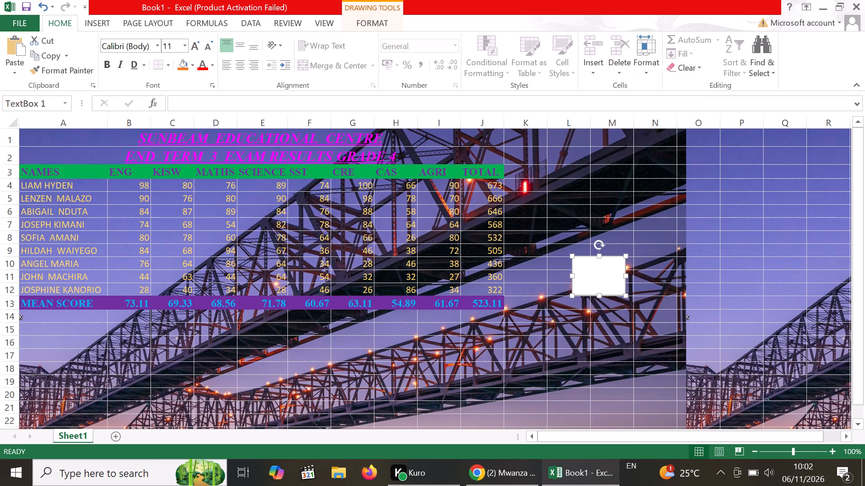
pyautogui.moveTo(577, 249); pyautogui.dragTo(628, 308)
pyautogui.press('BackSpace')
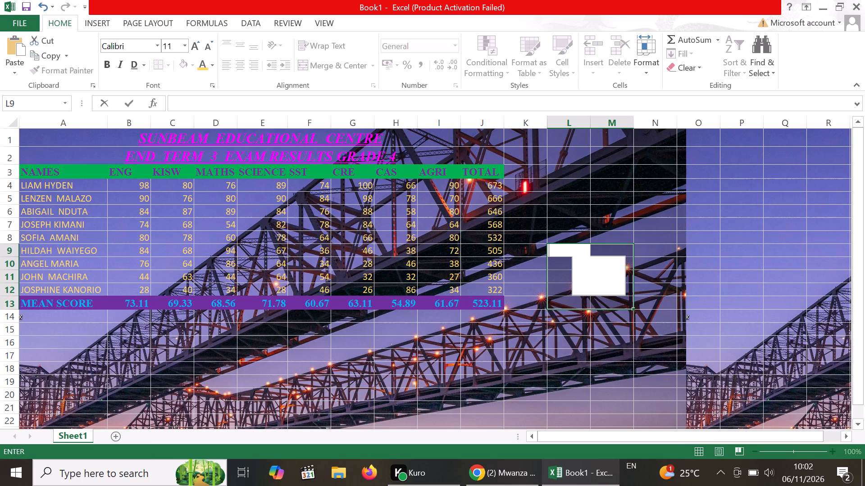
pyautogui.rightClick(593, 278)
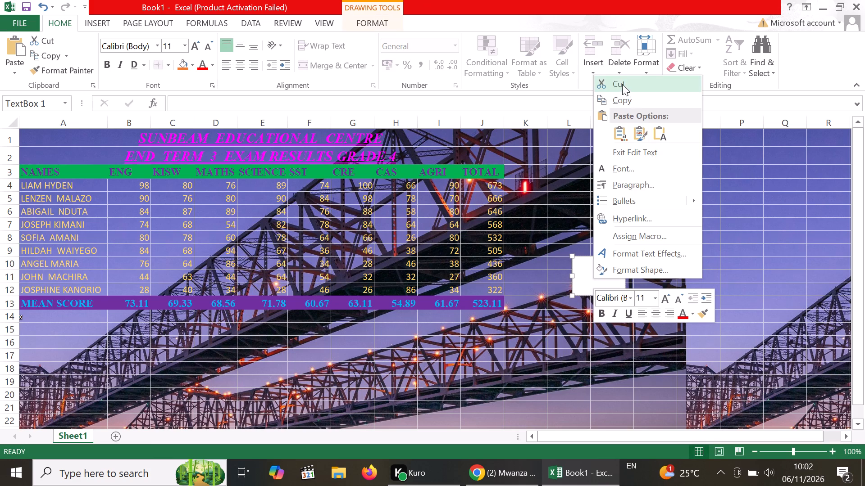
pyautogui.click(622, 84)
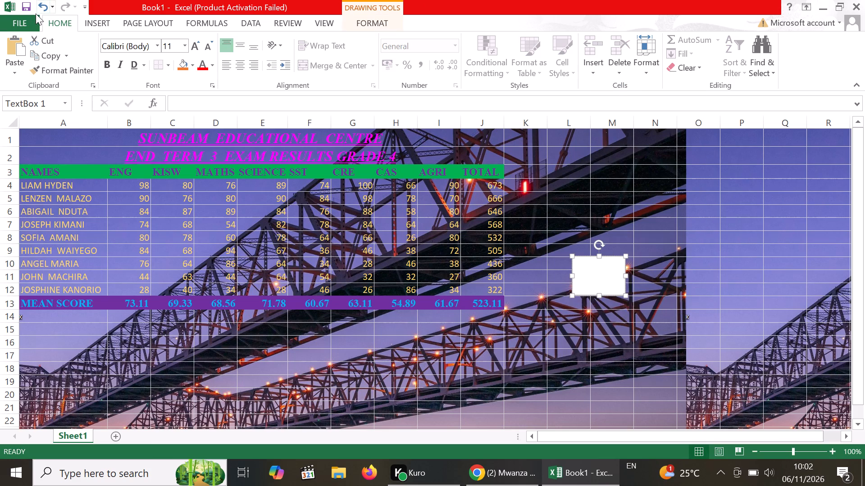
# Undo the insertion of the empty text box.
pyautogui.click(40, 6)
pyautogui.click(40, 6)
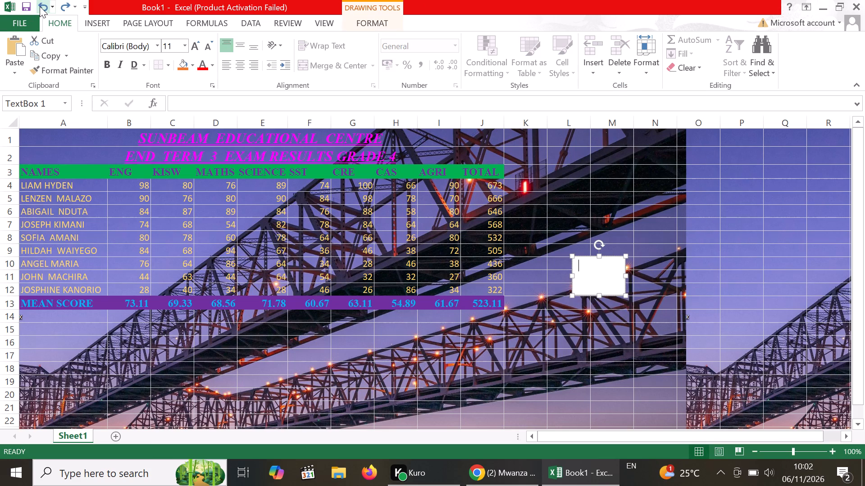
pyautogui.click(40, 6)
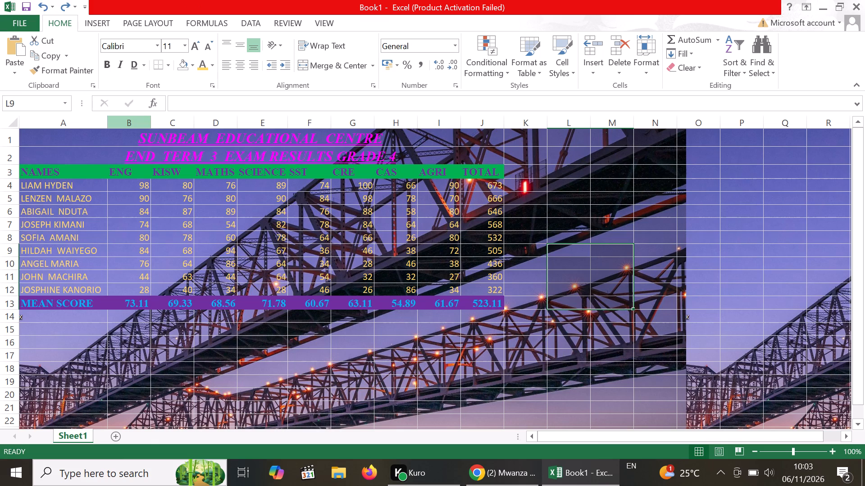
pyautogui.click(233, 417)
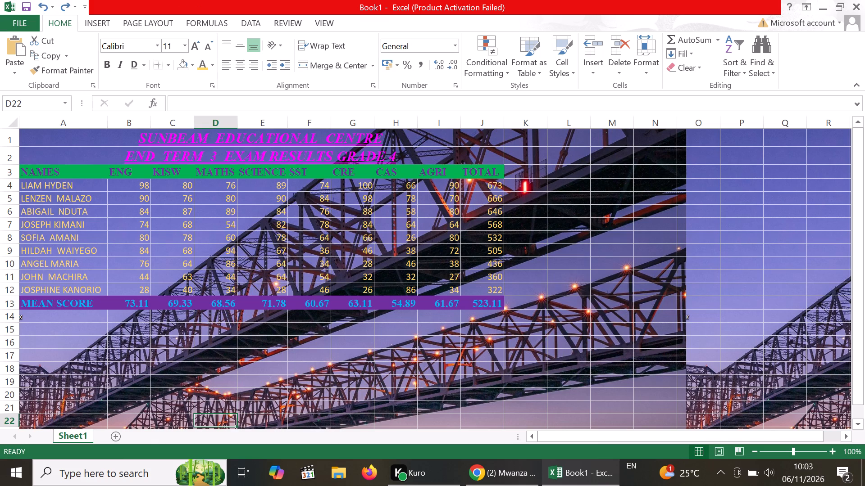
# Add the column heading LEVEL in cell K3, next to TOTAL.
pyautogui.click(534, 175)
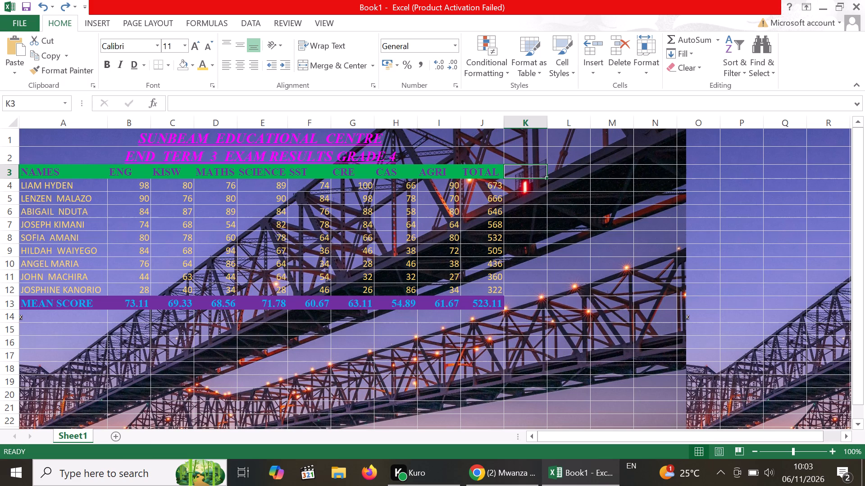
pyautogui.write('LE')
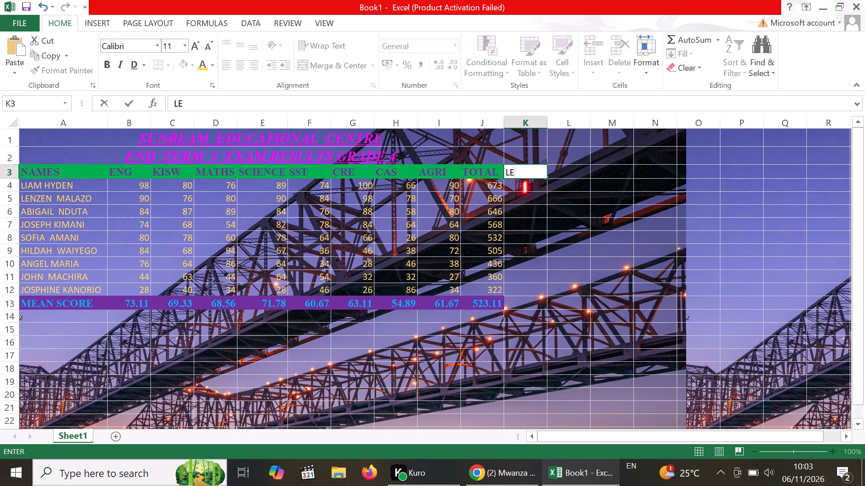
pyautogui.write('VEL')
pyautogui.click(562, 172)
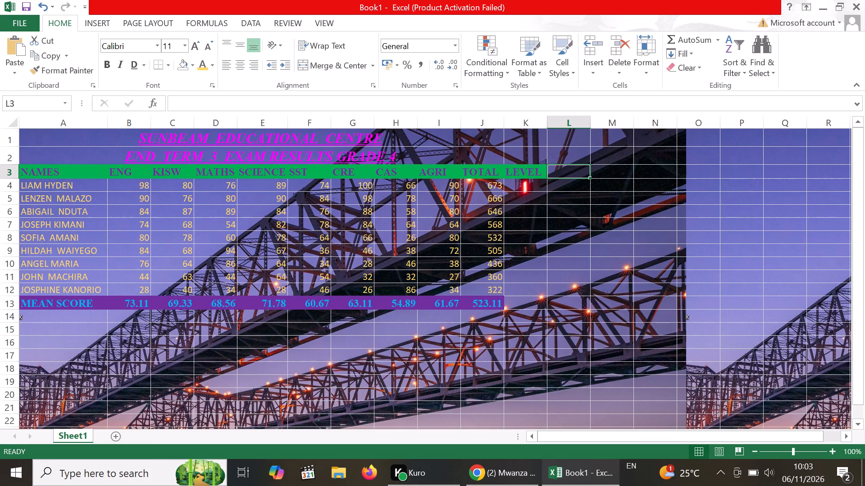
# Add the column heading POSITION in cell L3 and autofit column L to its width.
pyautogui.write('POSITION')
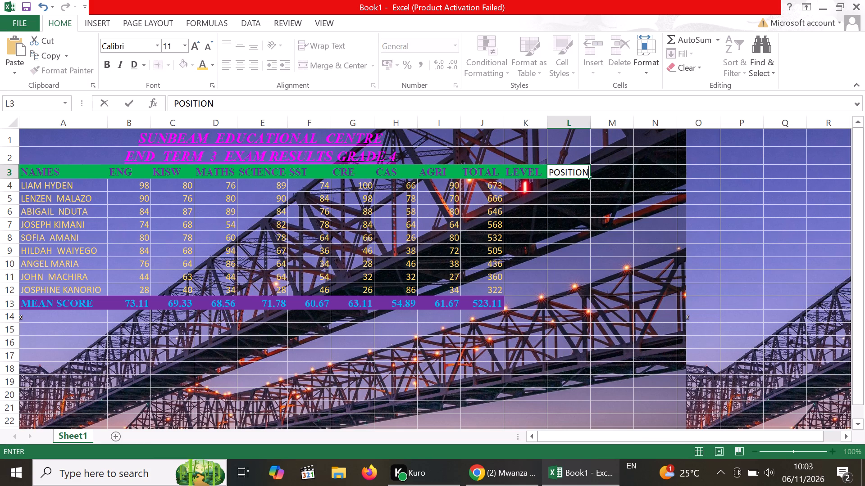
pyautogui.click(540, 189)
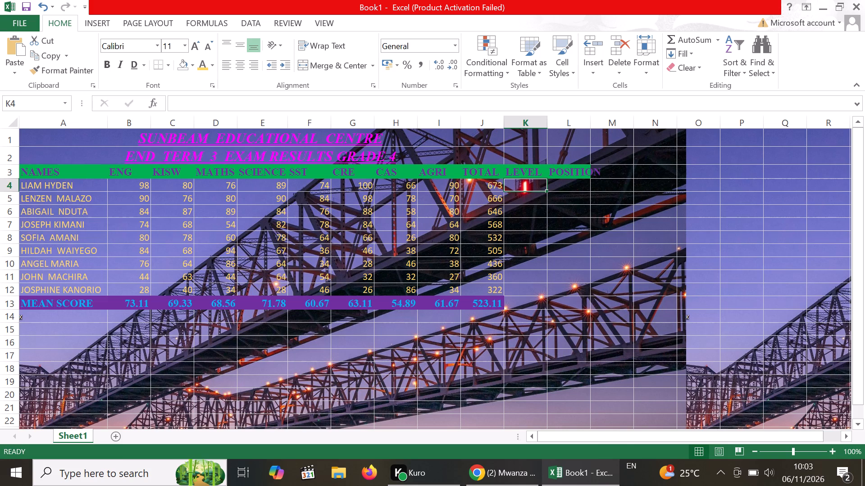
pyautogui.click(589, 121)
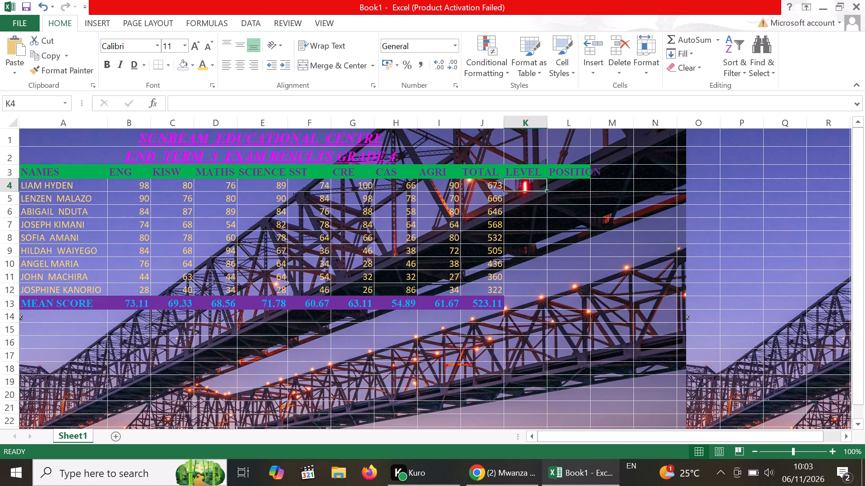
pyautogui.click(589, 121)
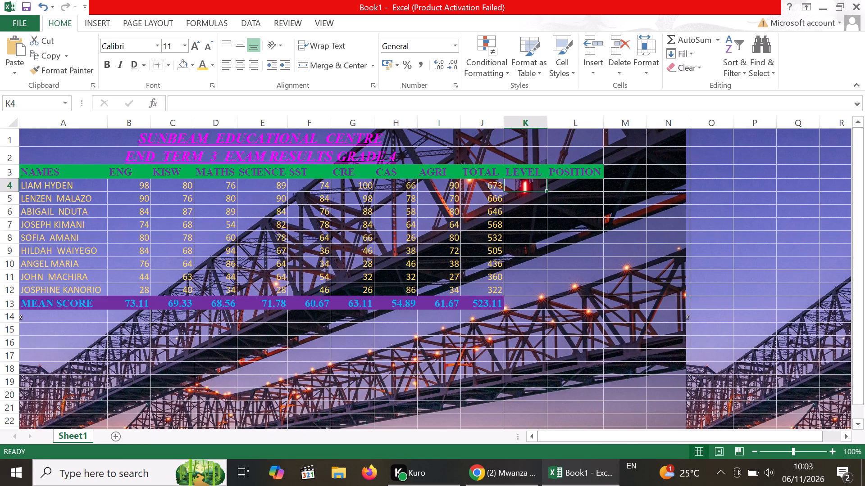
# Fill the LEVEL column from K4 down to K12 with 4, 4, 4, 3, 3, 3, 3, 2, 2.
pyautogui.click(525, 186)
pyautogui.press('4')
pyautogui.press('Down')
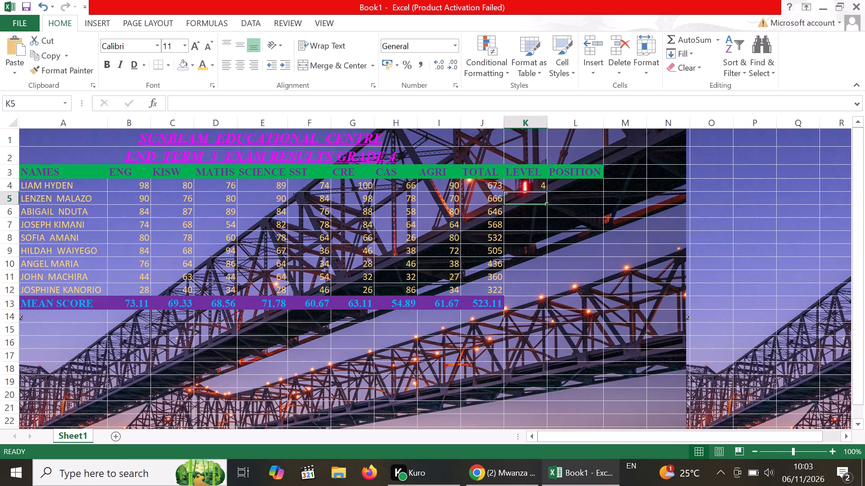
pyautogui.press('4')
pyautogui.press('Down')
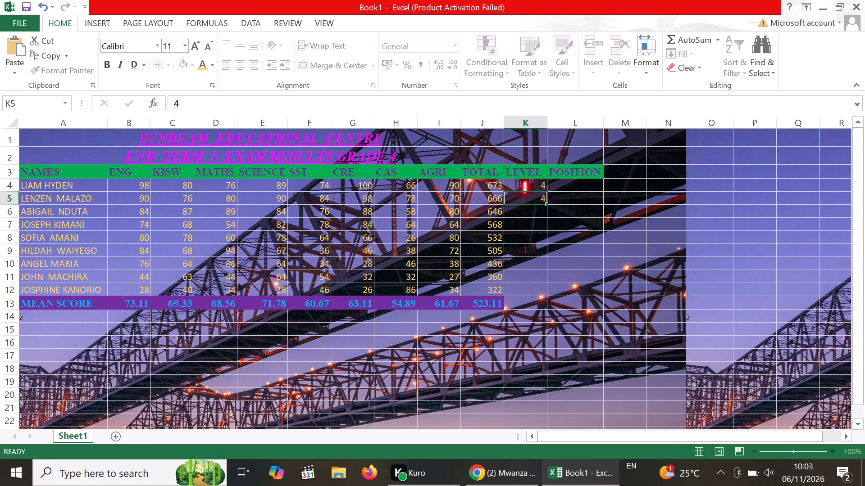
pyautogui.press('4')
pyautogui.press('Down')
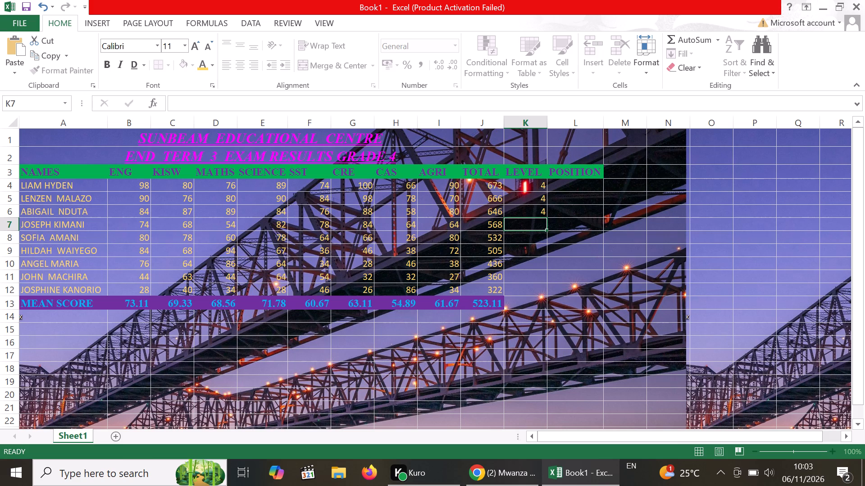
pyautogui.press('3')
pyautogui.press('Down')
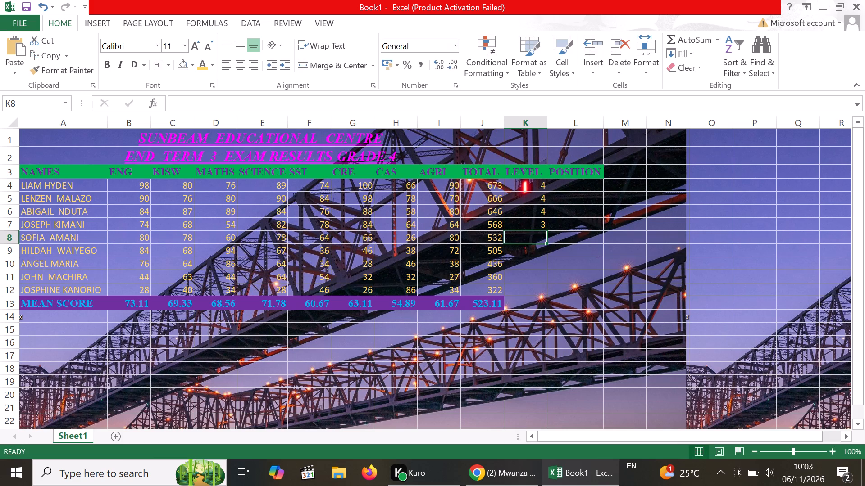
pyautogui.press('3')
pyautogui.press('Down')
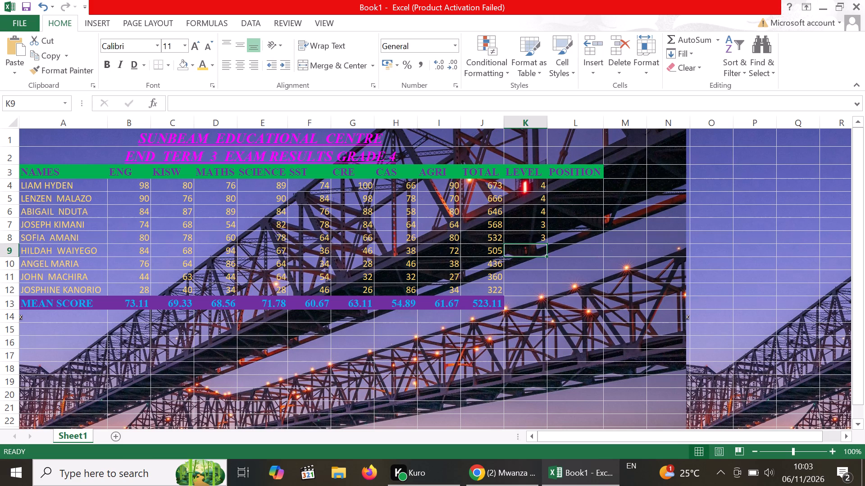
pyautogui.press('3')
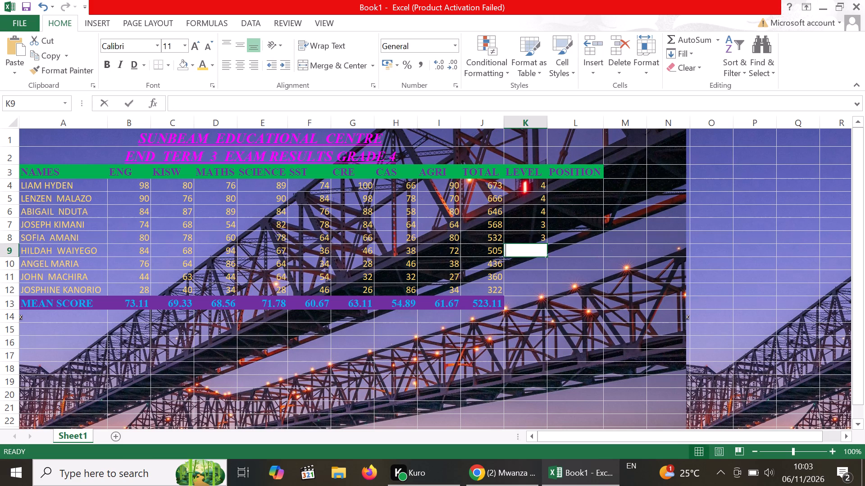
pyautogui.press('Down')
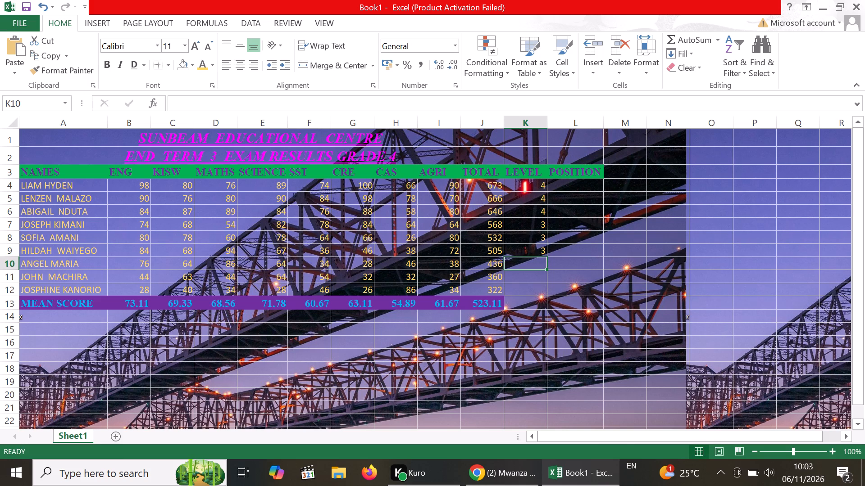
pyautogui.press('3')
pyautogui.press('Down')
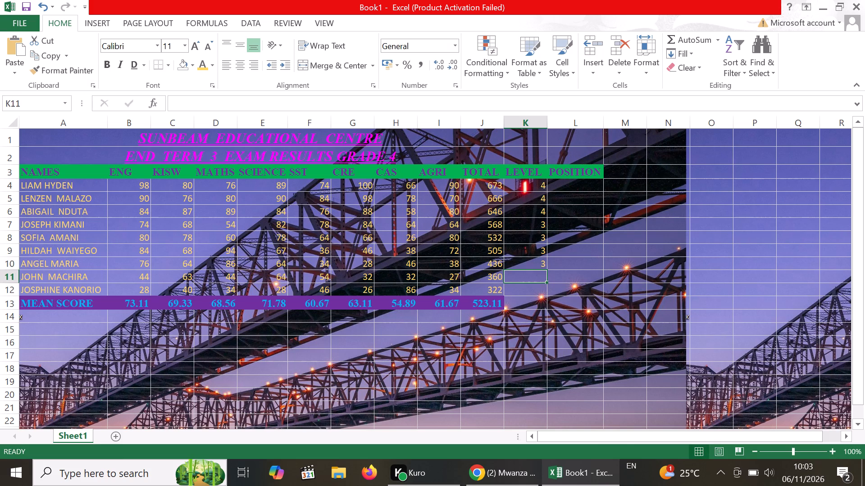
pyautogui.press('2')
pyautogui.press('Down')
pyautogui.press('2')
pyautogui.press('Down')
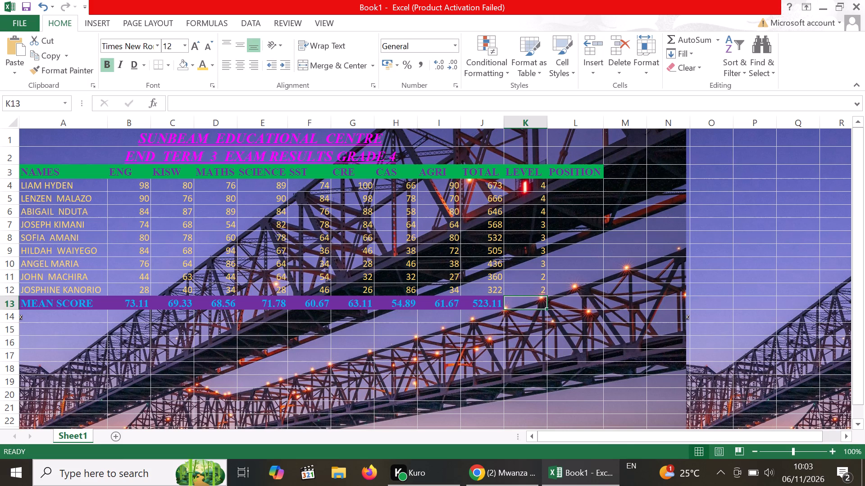
# Number the students 1 to 9 in the POSITION column, from cell L4 down to L12.
pyautogui.click(584, 183)
pyautogui.press('1')
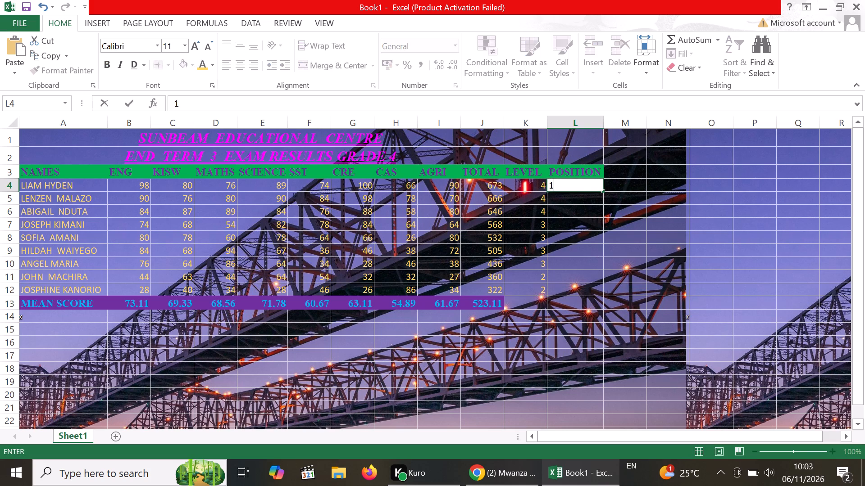
pyautogui.press('Down')
pyautogui.press('2')
pyautogui.press('Down')
pyautogui.press('3')
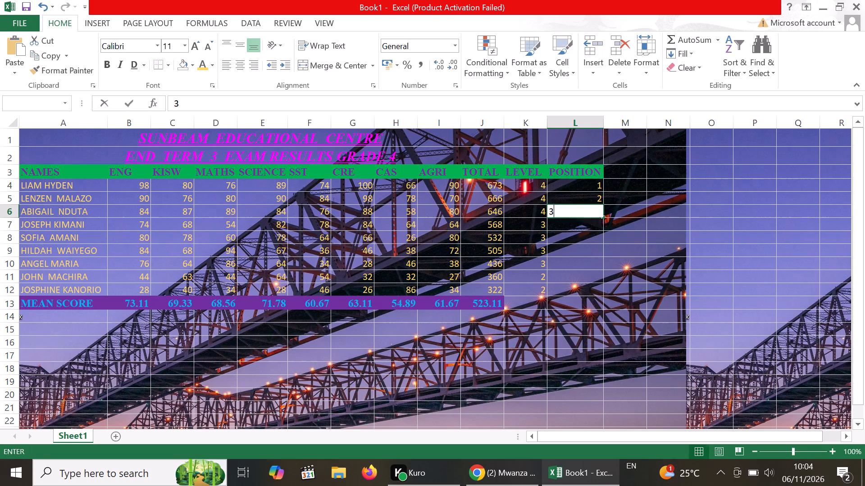
pyautogui.press('Down')
pyautogui.press('4')
pyautogui.press('Down')
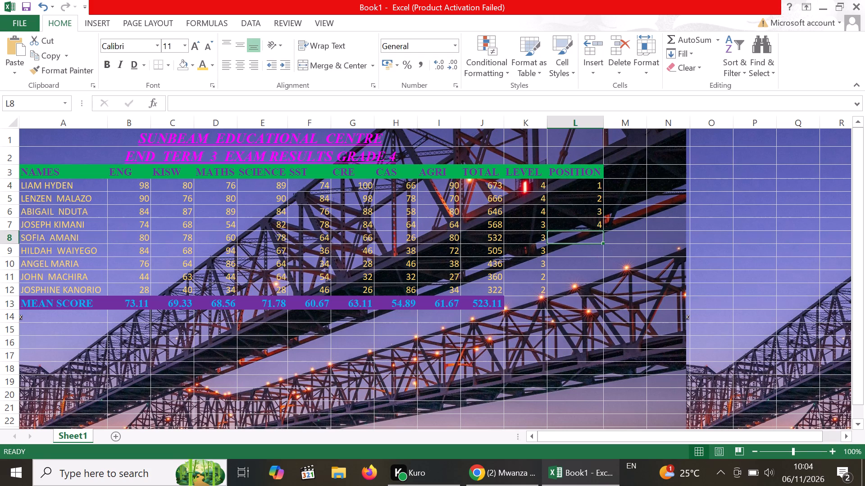
pyautogui.press('5')
pyautogui.press('Down')
pyautogui.press('6')
pyautogui.press('Down')
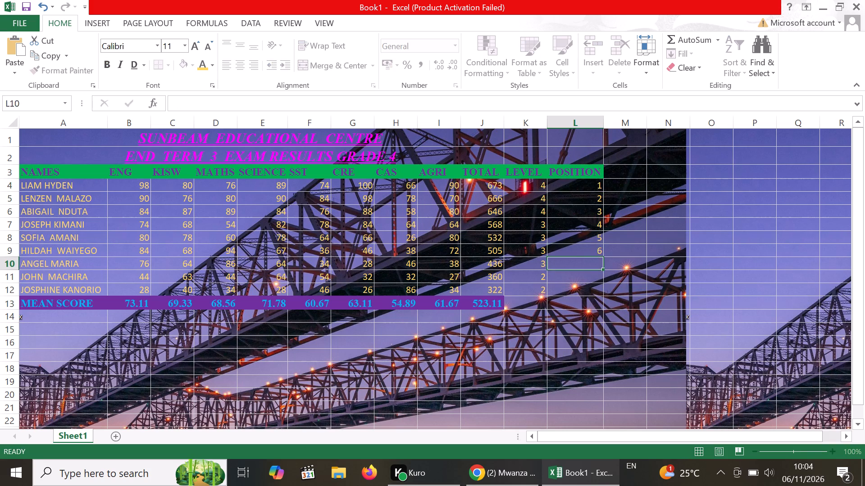
pyautogui.press('7')
pyautogui.press('Down')
pyautogui.press('8')
pyautogui.press('Down')
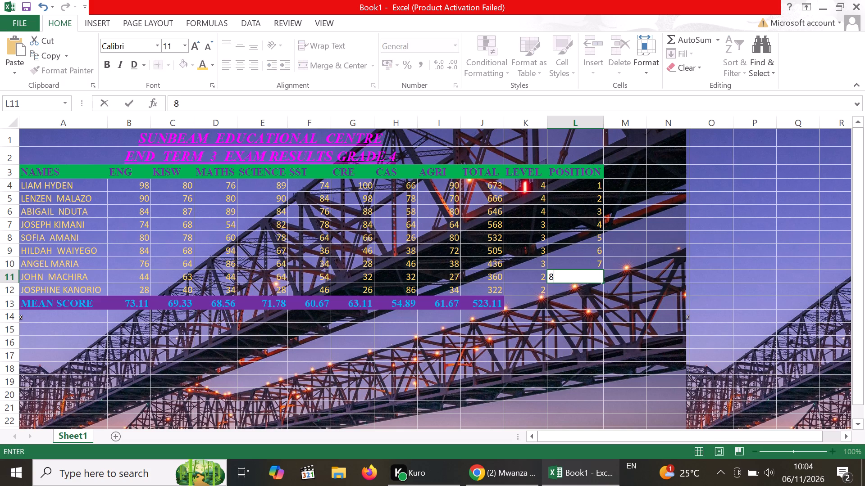
pyautogui.press('9')
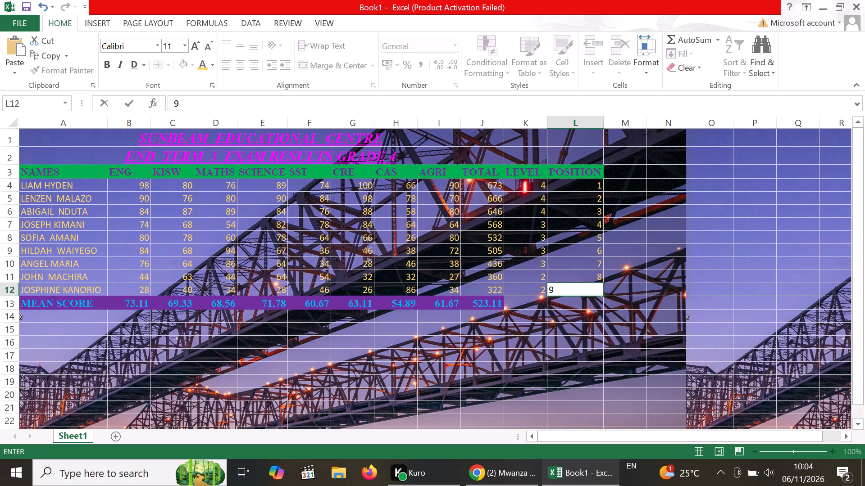
pyautogui.press('Return')
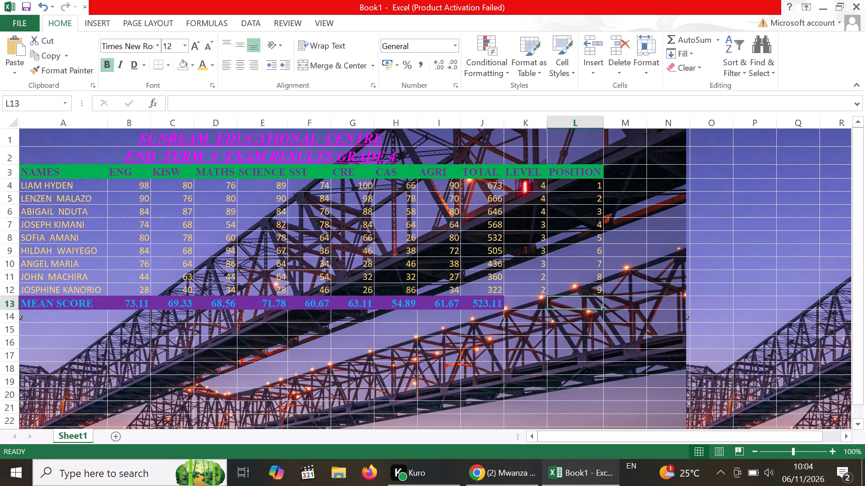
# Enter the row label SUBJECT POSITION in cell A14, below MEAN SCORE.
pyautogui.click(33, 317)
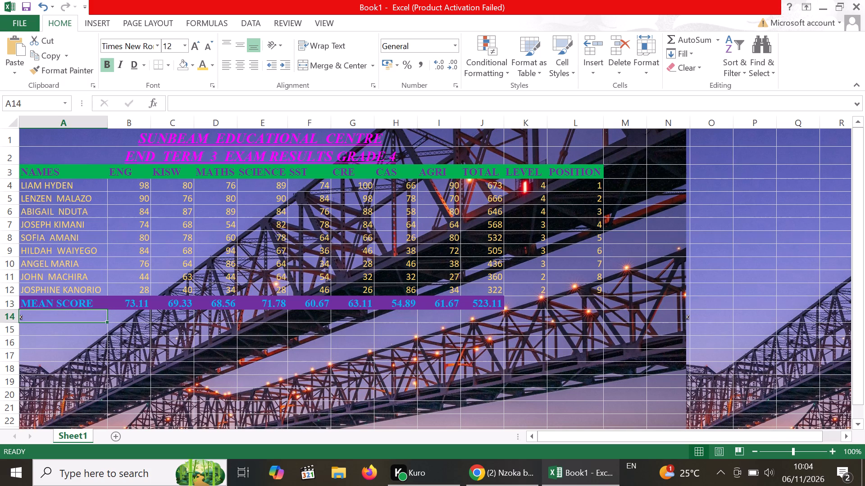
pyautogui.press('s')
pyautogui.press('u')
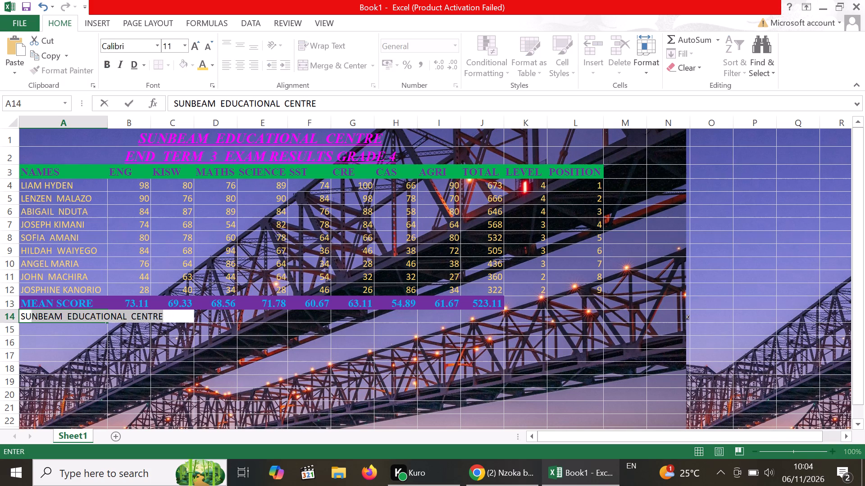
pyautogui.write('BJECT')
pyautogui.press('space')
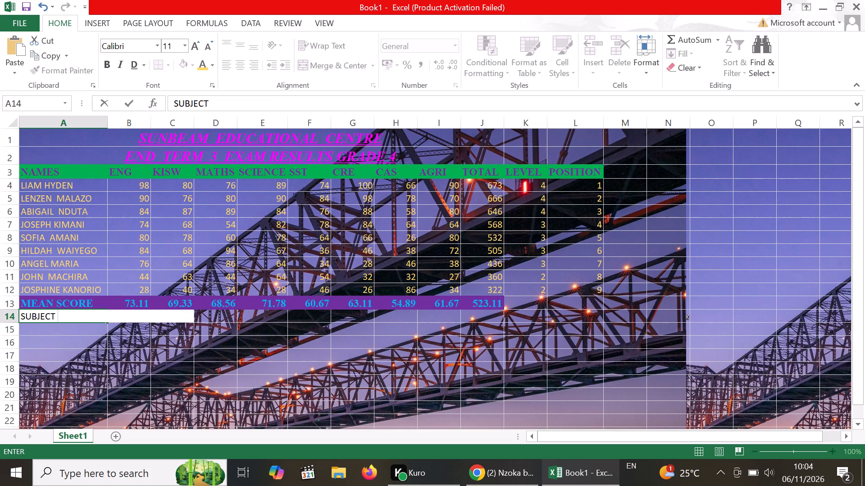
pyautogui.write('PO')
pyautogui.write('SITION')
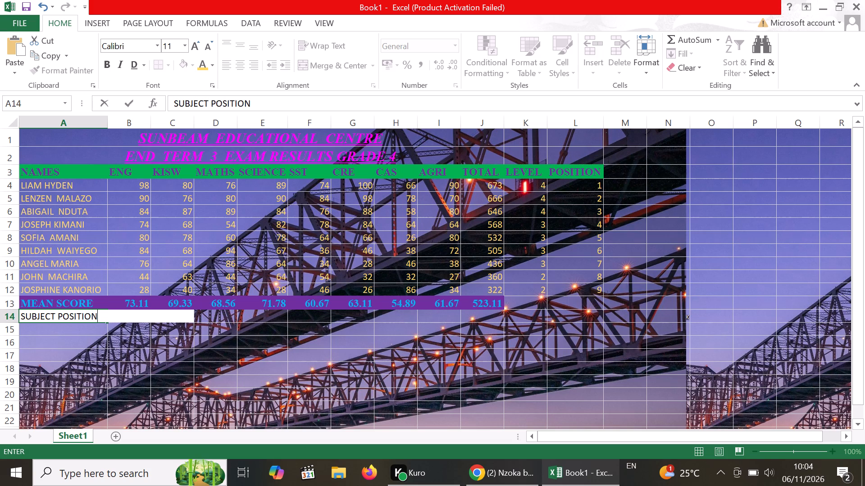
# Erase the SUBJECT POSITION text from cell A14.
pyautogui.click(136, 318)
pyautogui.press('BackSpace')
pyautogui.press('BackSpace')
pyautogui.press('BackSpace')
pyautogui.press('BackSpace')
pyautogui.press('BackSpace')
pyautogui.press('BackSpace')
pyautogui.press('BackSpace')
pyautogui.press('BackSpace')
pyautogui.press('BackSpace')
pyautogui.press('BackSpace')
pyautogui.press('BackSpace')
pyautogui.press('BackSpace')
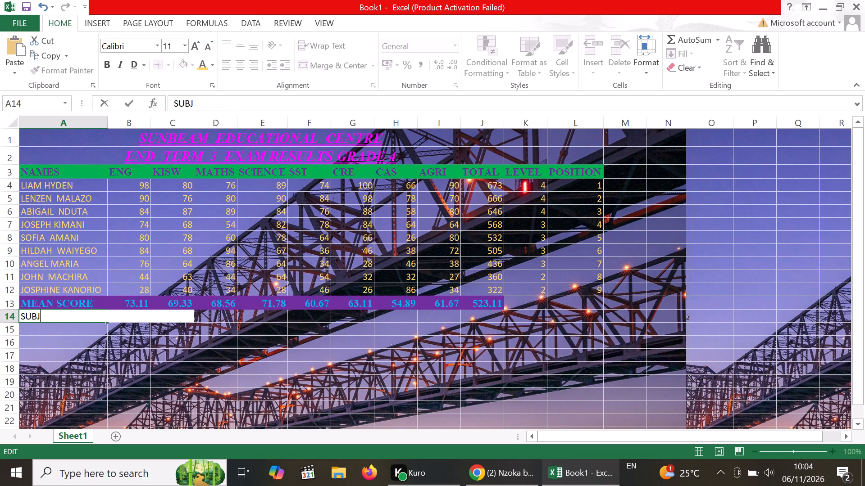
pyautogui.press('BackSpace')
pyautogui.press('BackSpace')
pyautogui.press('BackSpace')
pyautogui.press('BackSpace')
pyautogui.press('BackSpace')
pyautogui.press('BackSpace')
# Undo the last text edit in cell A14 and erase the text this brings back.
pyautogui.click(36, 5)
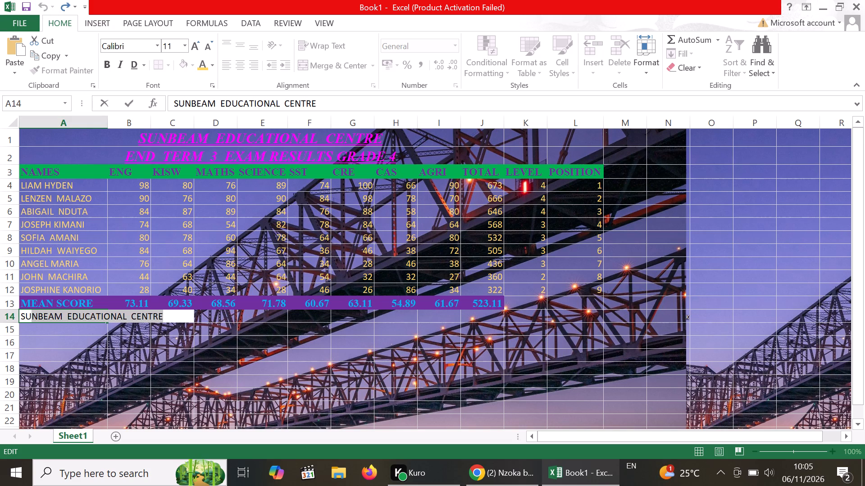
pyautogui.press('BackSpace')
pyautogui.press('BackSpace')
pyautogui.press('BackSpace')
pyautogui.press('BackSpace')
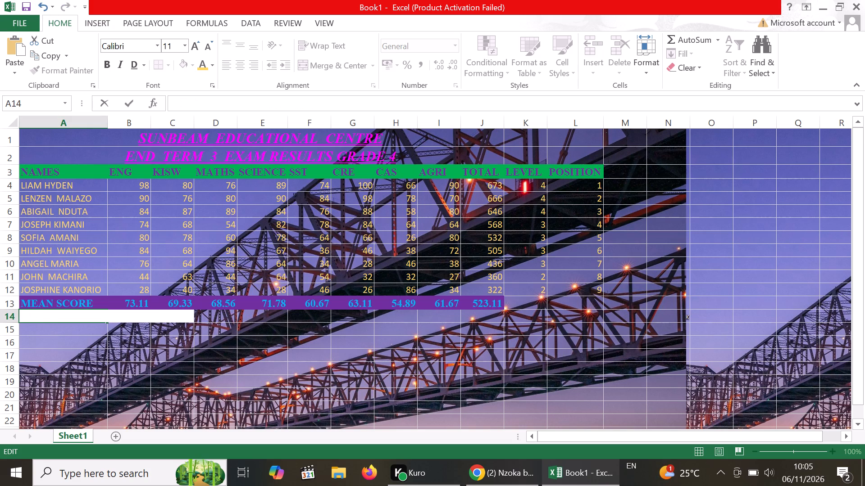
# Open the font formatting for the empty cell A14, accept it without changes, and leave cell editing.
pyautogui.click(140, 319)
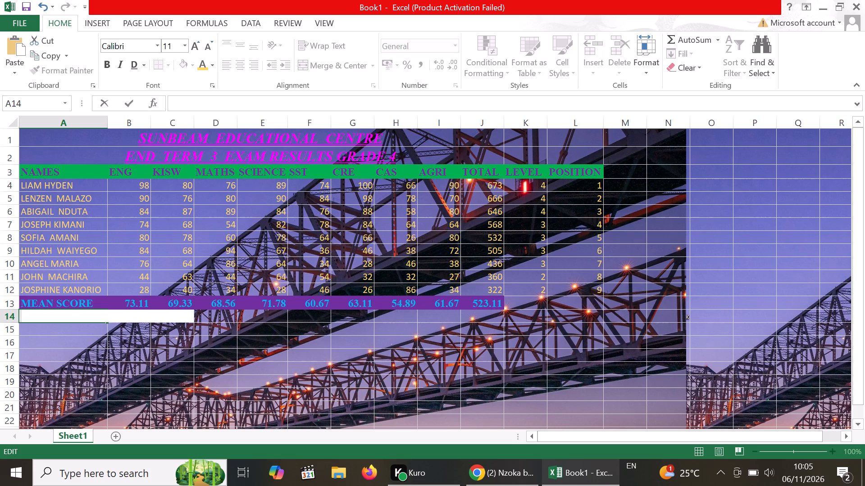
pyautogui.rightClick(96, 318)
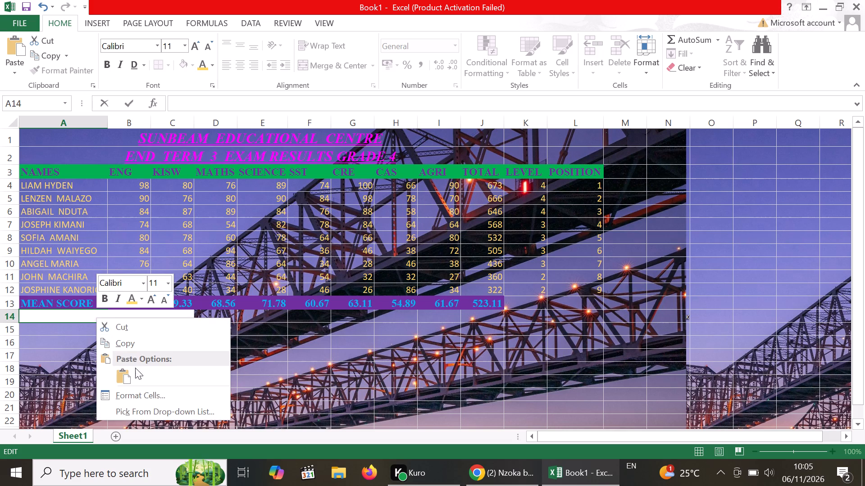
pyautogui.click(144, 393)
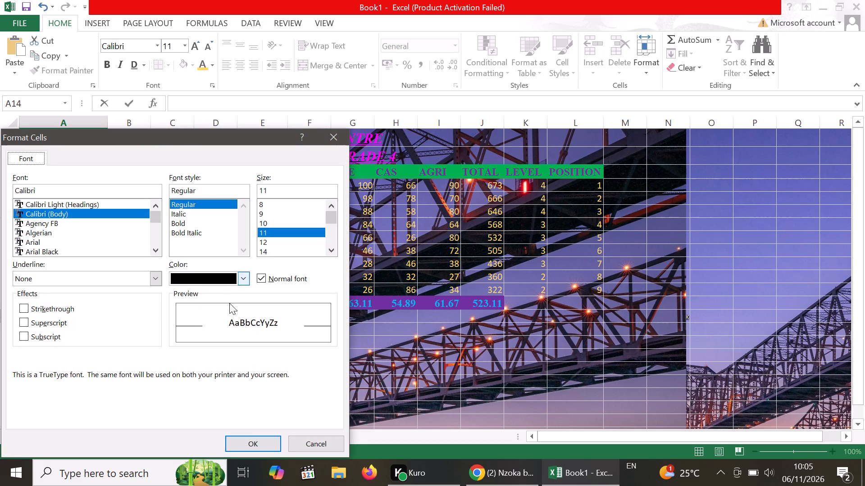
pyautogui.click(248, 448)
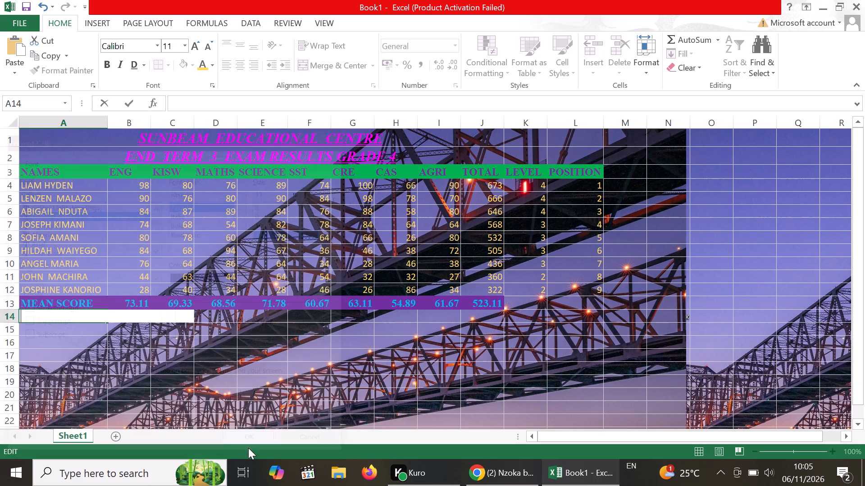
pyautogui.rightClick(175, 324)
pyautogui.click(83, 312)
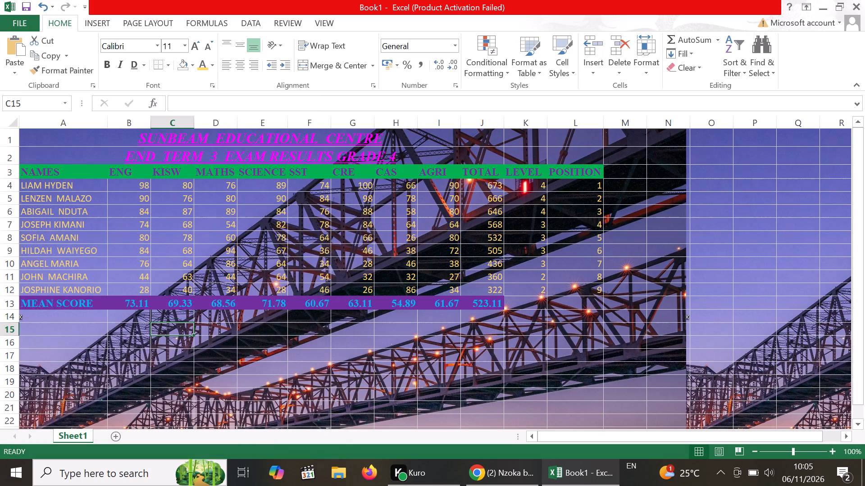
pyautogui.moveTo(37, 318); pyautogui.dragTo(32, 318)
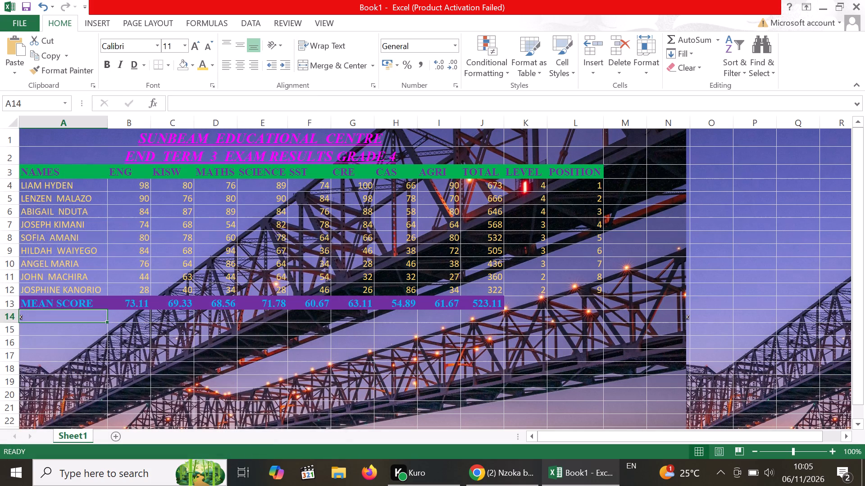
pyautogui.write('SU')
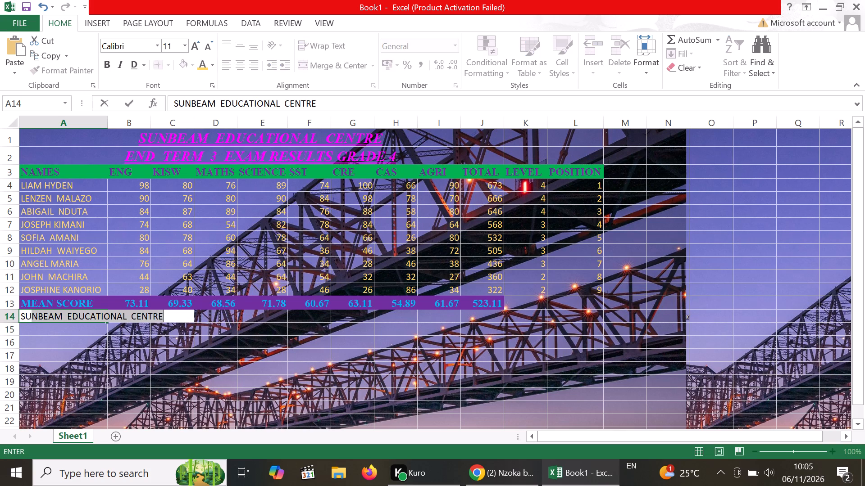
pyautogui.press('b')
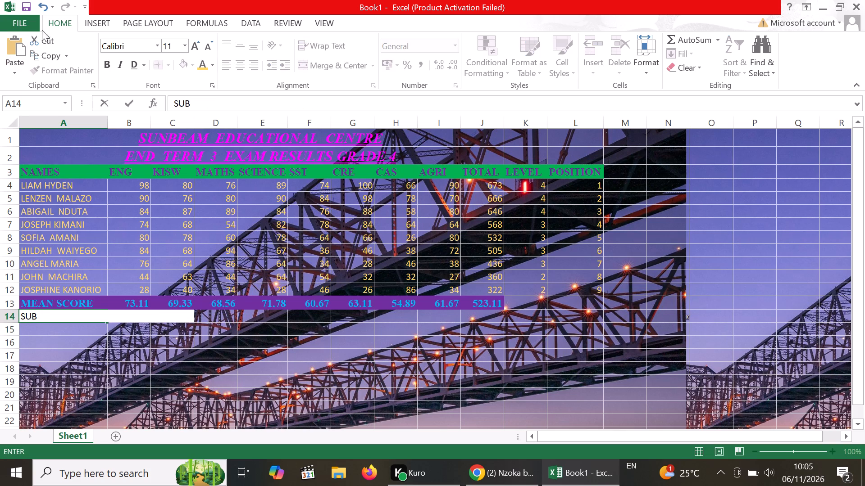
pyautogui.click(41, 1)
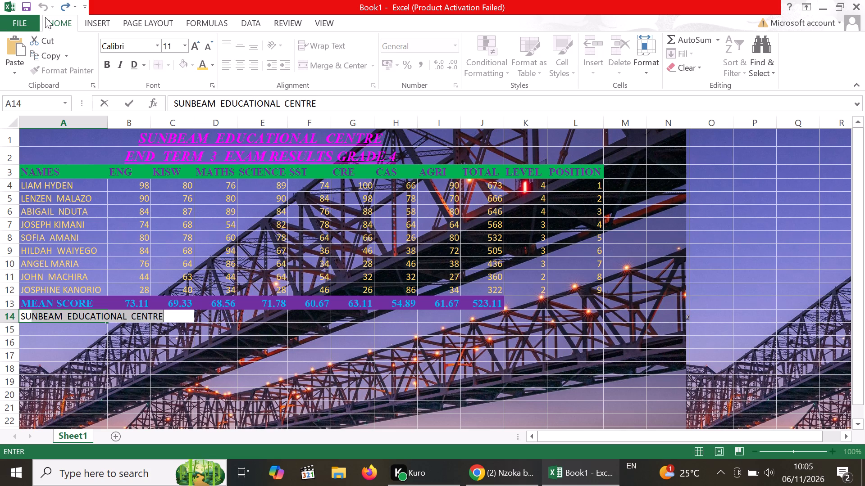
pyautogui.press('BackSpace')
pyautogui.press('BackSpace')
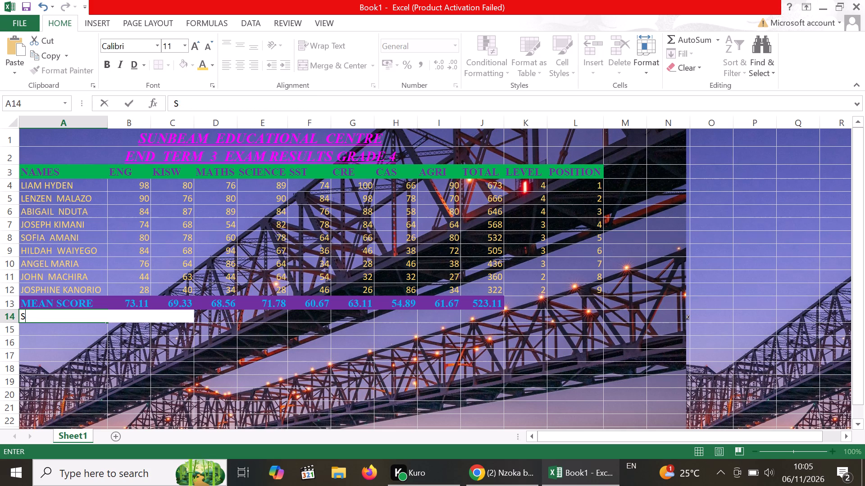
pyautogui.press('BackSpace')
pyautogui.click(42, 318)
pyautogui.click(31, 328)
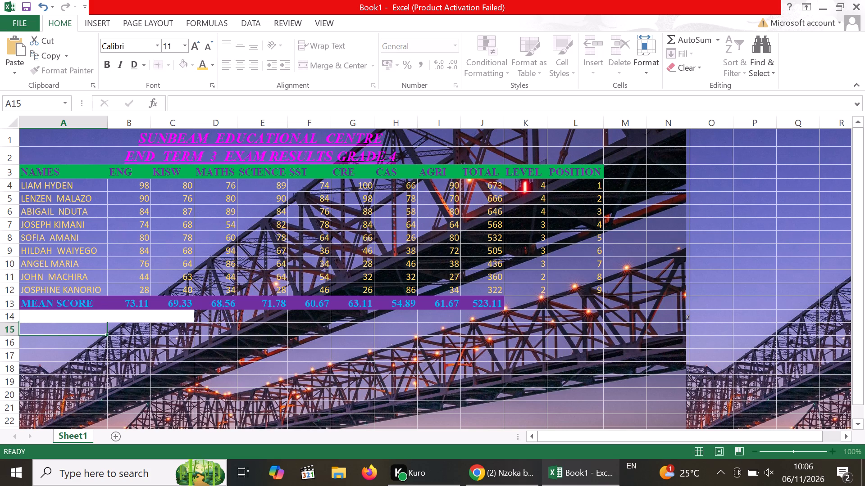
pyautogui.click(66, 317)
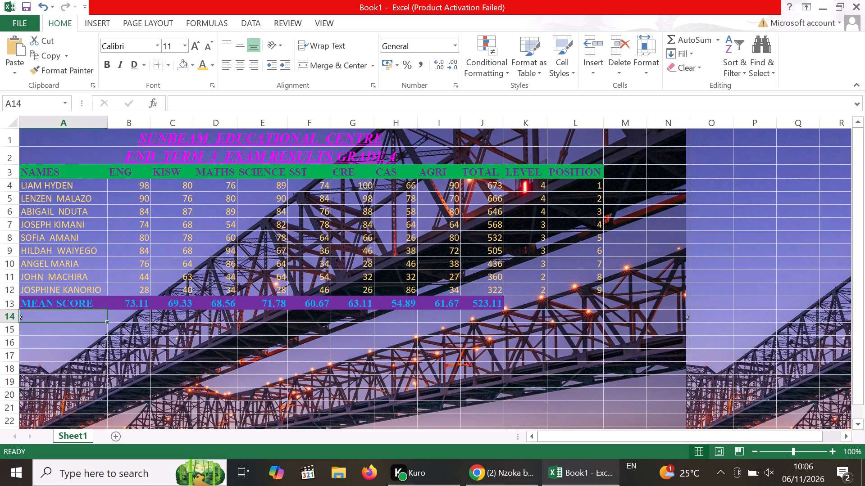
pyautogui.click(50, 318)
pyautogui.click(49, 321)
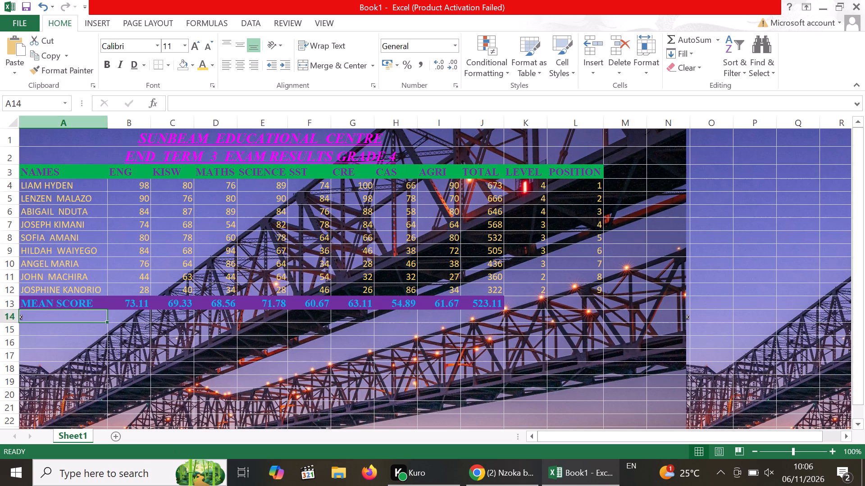
# Start saving the new workbook, opening the choice of save locations.
pyautogui.click(15, 18)
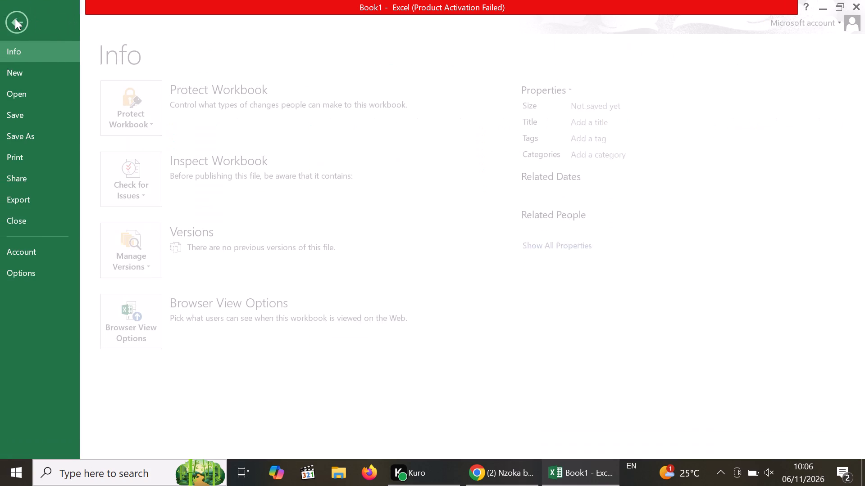
pyautogui.click(32, 117)
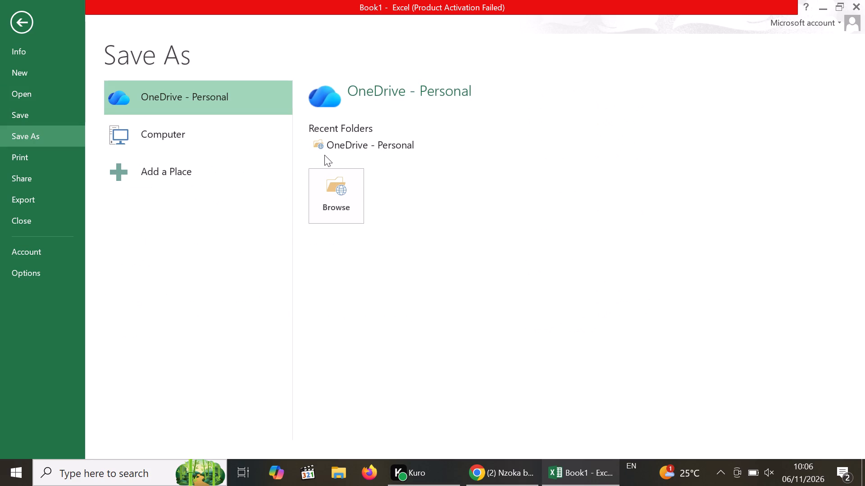
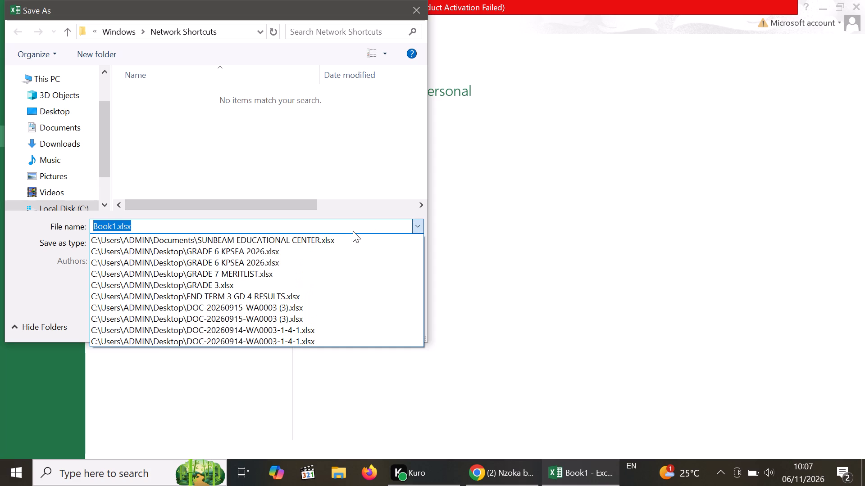
# Name the workbook GRADE 4 TERM 3 2026 and save it in the Network Shortcuts folder.
pyautogui.press('BackSpace')
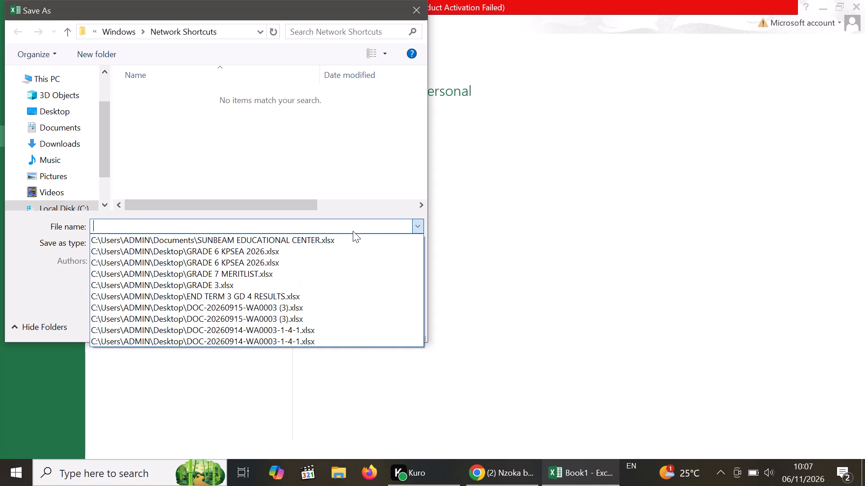
pyautogui.write('GRADE')
pyautogui.press('space')
pyautogui.write('4')
pyautogui.press('space')
pyautogui.press('t')
pyautogui.press('BackSpace')
pyautogui.press('e')
pyautogui.press('BackSpace')
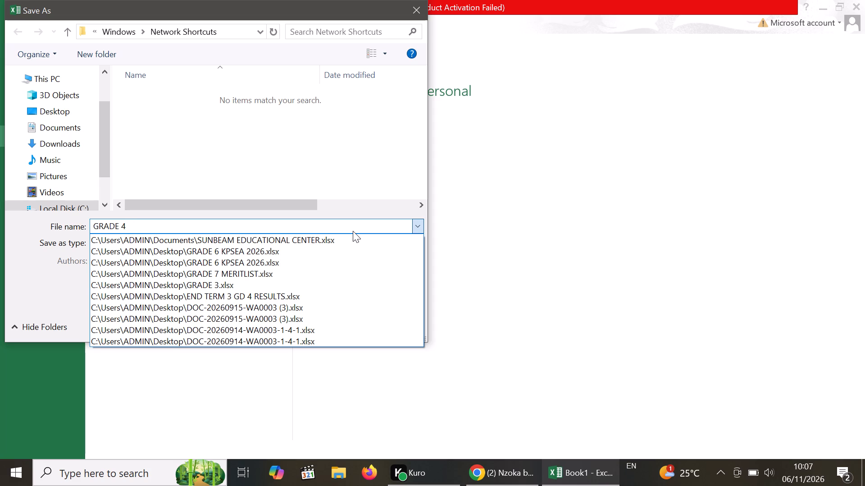
pyautogui.write('TERM')
pyautogui.press('space')
pyautogui.write('3 29')
pyautogui.press('BackSpace')
pyautogui.write('026')
pyautogui.press('Return')
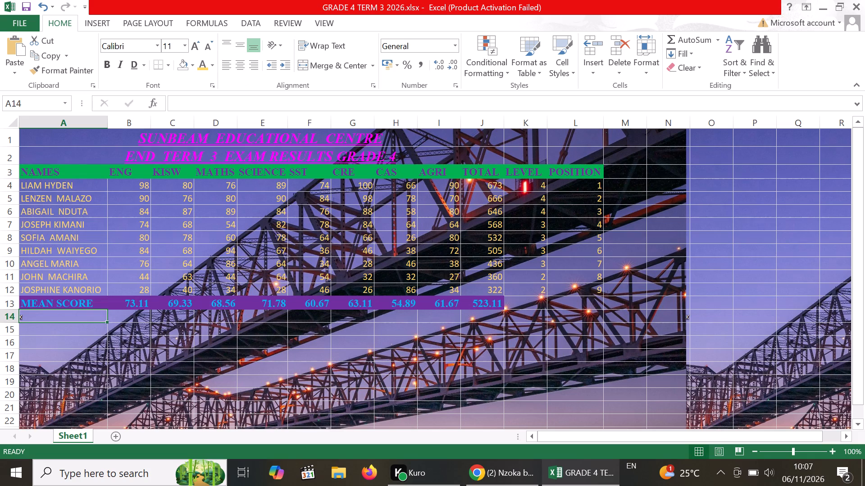